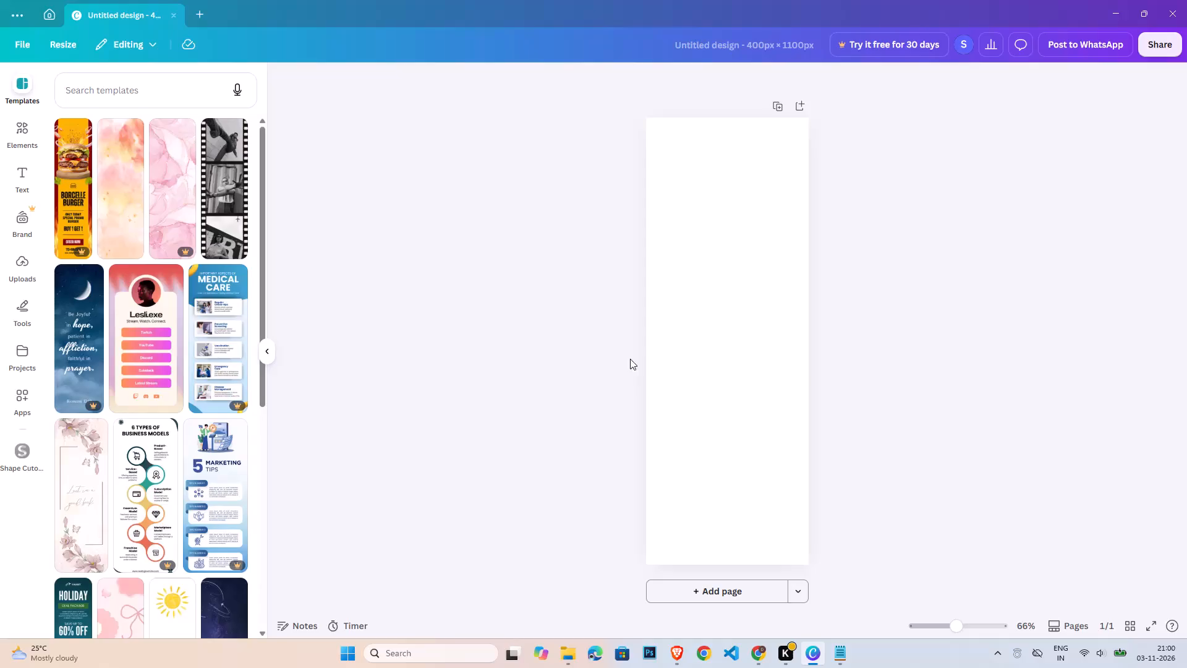
# Search the elements for "cardboar" and add the plain brown cardboard texture from the graphics results to the page.
pyautogui.click(29, 124)
pyautogui.click(106, 100)
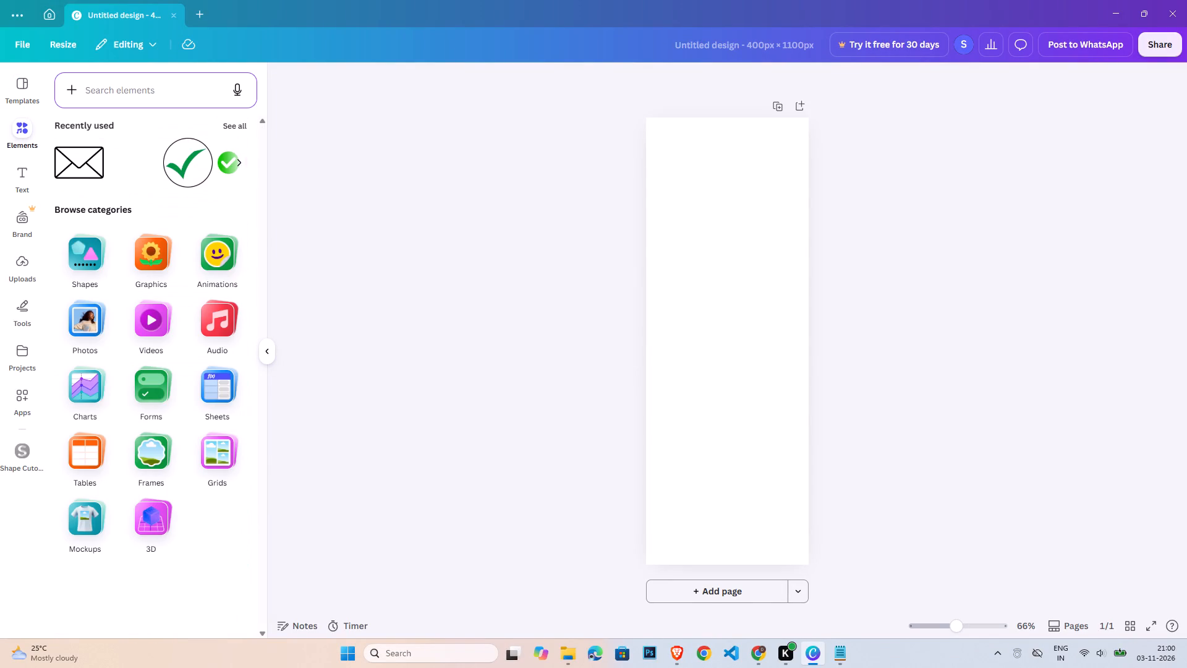
pyautogui.click(116, 92)
pyautogui.write('cardn')
pyautogui.press('BackSpace')
pyautogui.write('boar')
pyautogui.press('Return')
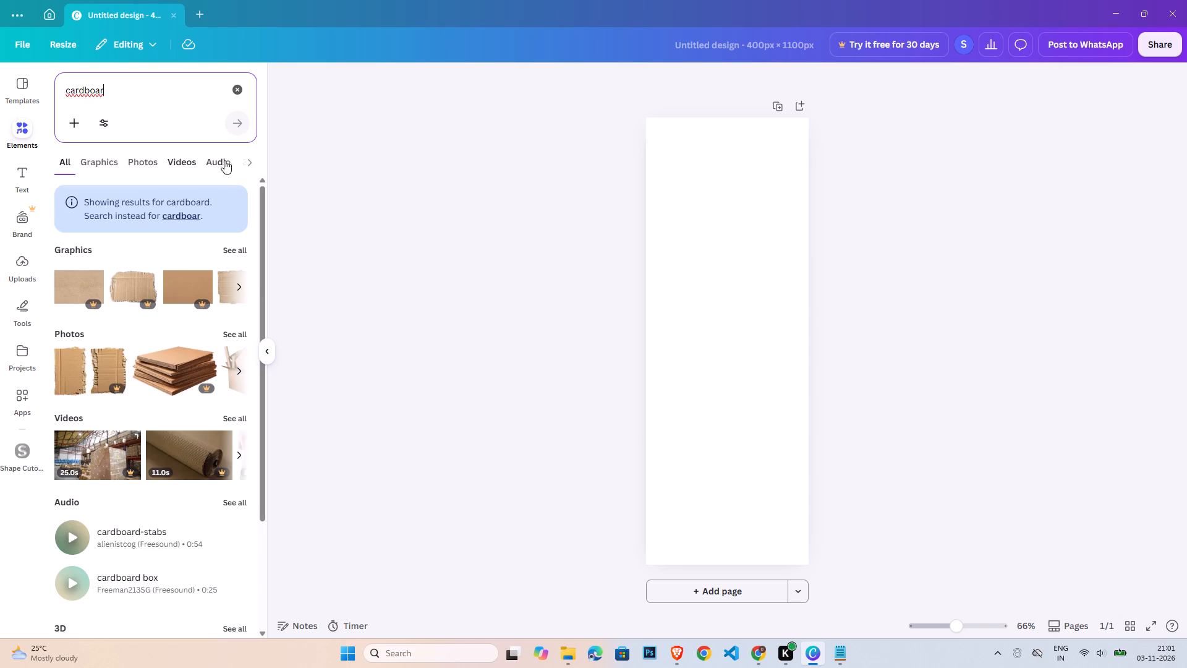
pyautogui.click(242, 249)
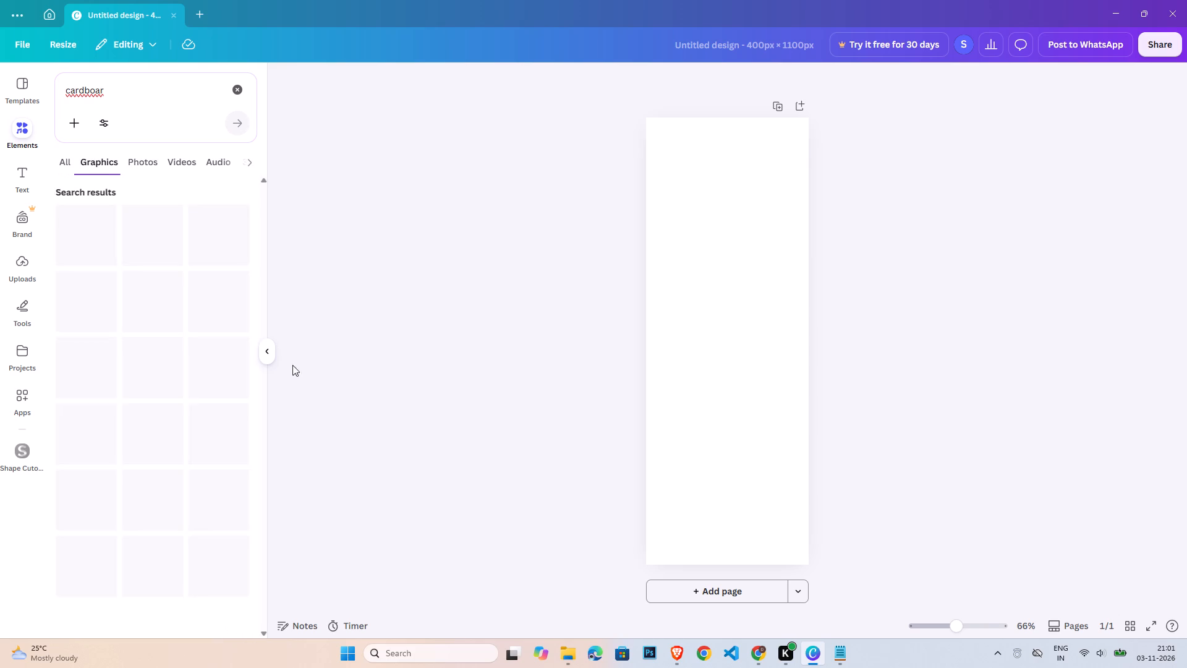
pyautogui.click(101, 439)
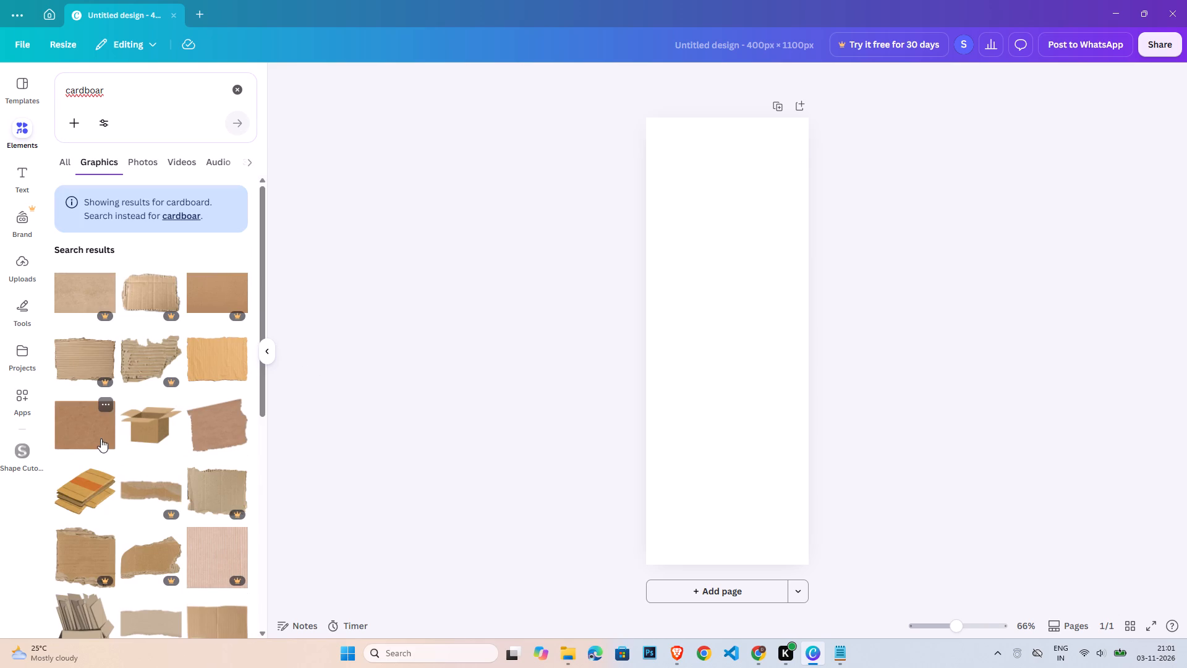
pyautogui.click(851, 403)
# Move the cardboard texture to the page's top edge, then enlarge and stretch it to cover the whole page.
pyautogui.moveTo(739, 329); pyautogui.dragTo(702, 157)
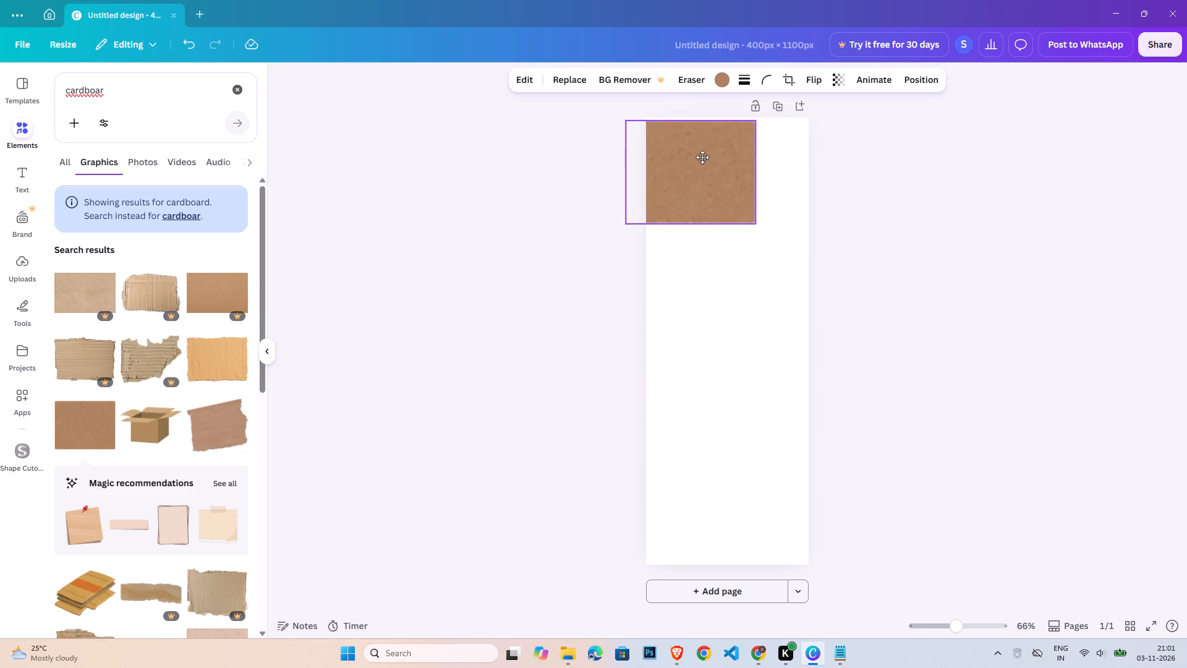
pyautogui.moveTo(702, 157); pyautogui.dragTo(703, 150)
pyautogui.moveTo(759, 216); pyautogui.dragTo(757, 265)
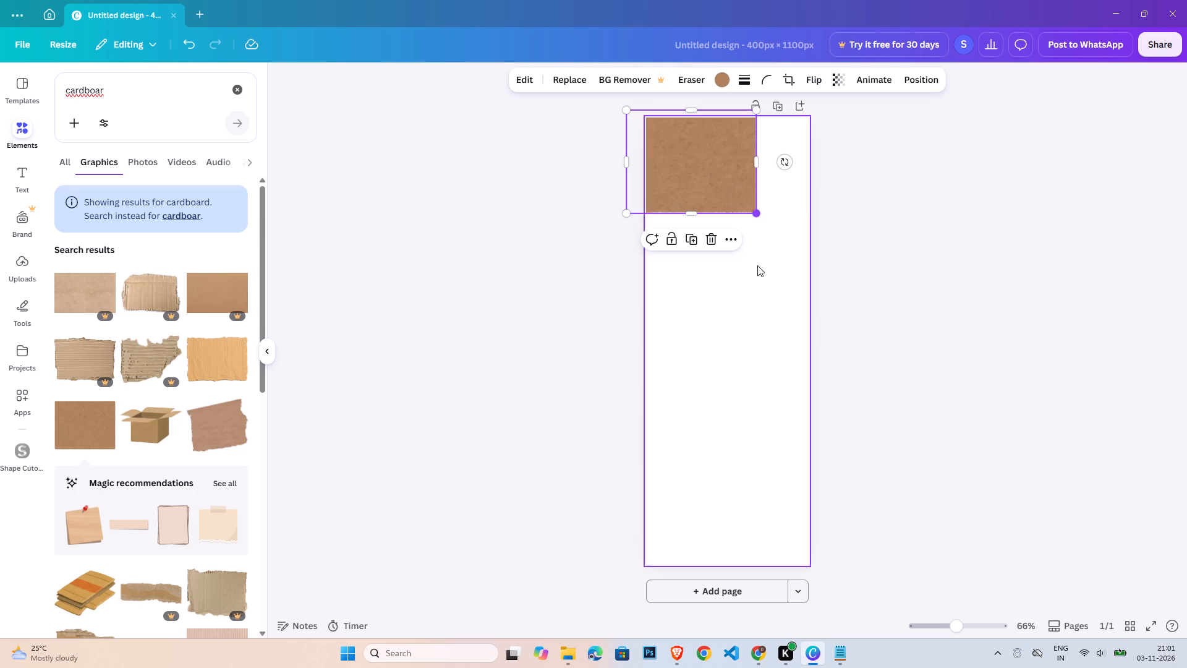
pyautogui.moveTo(757, 265); pyautogui.dragTo(700, 431)
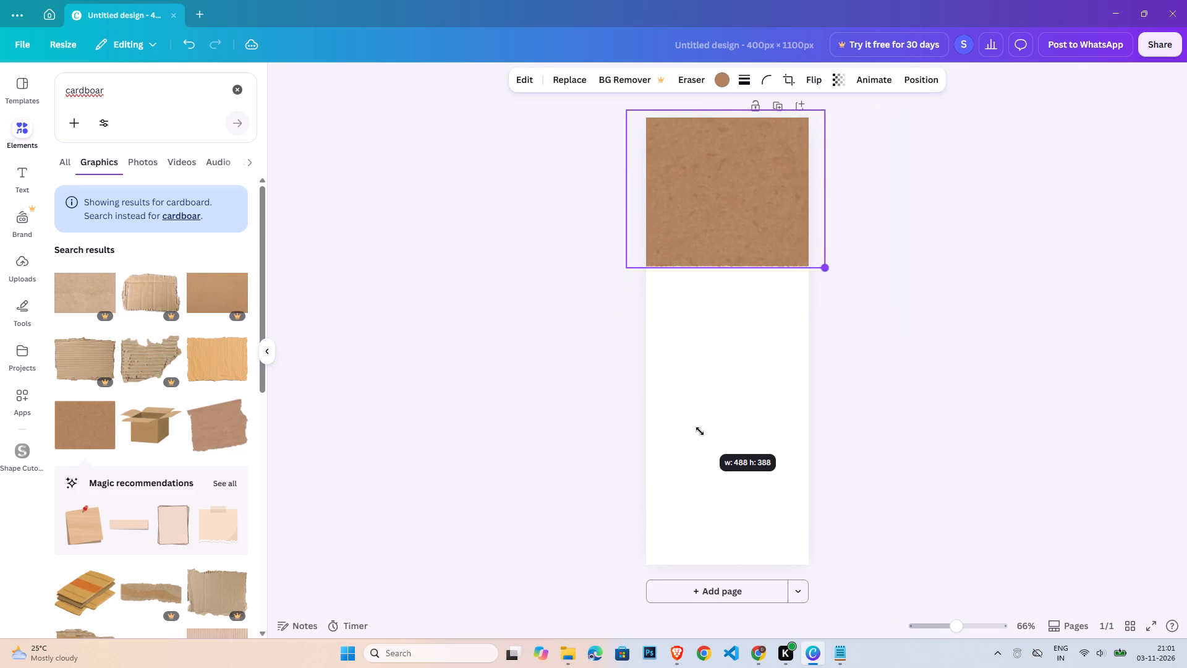
pyautogui.moveTo(700, 431); pyautogui.dragTo(696, 417)
pyautogui.moveTo(723, 260); pyautogui.dragTo(710, 542)
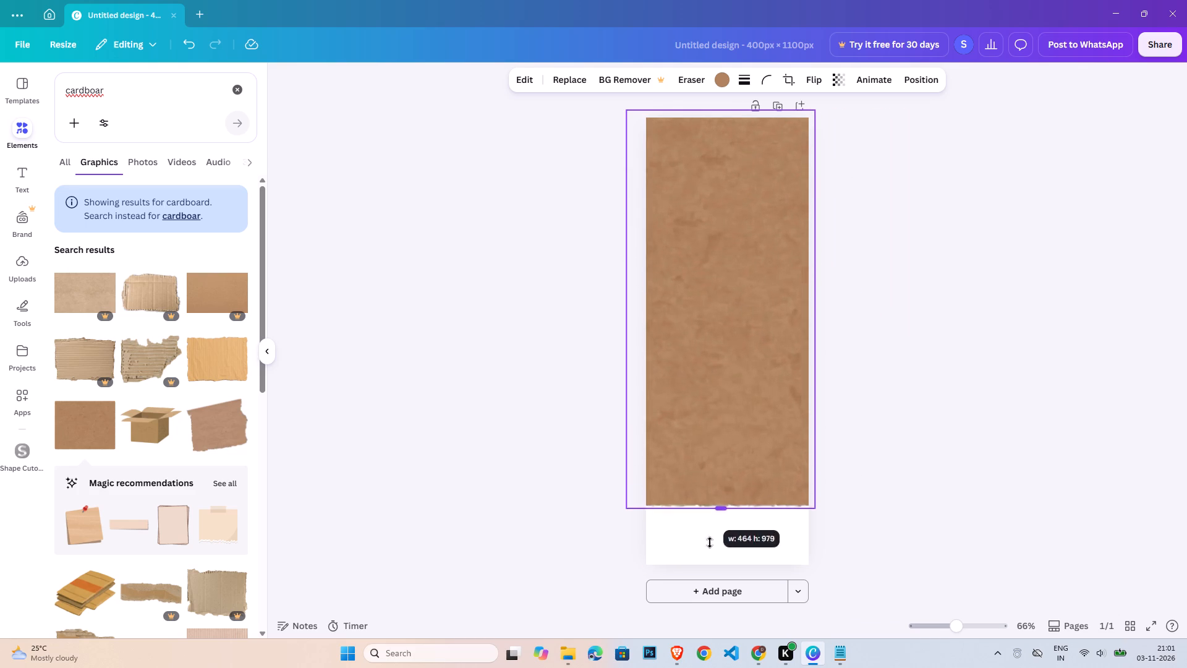
pyautogui.moveTo(710, 542); pyautogui.dragTo(717, 582)
pyautogui.doubleClick(905, 403)
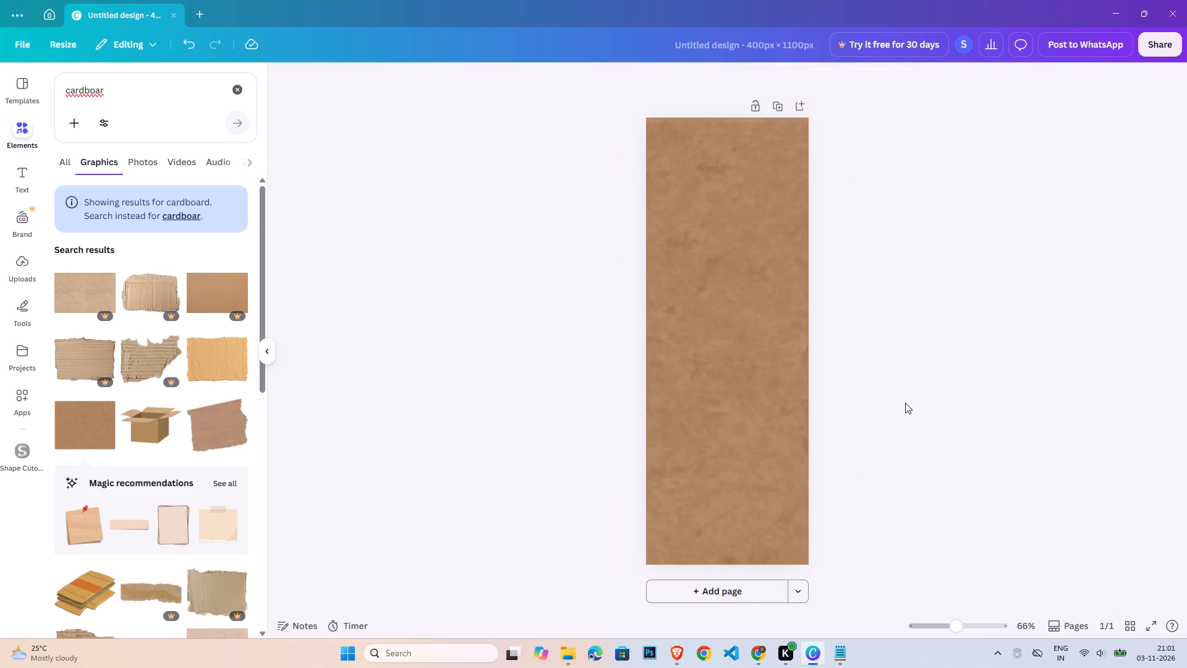
# Lock the cardboard background in place.
pyautogui.click(786, 382)
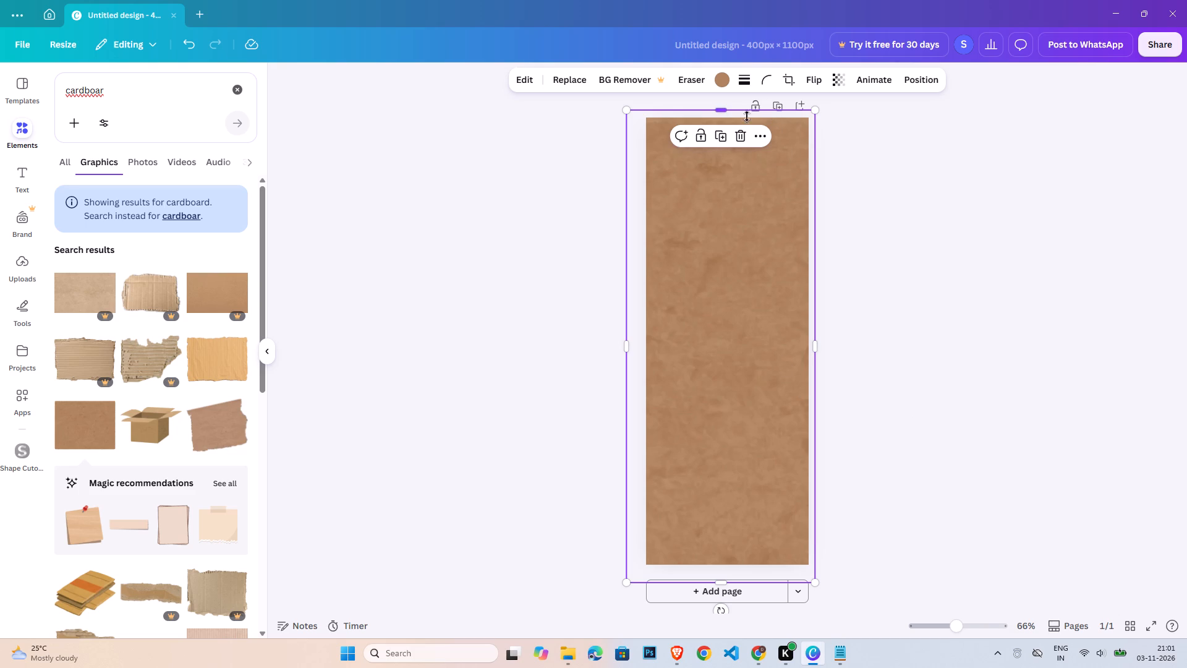
pyautogui.click(709, 140)
pyautogui.click(860, 211)
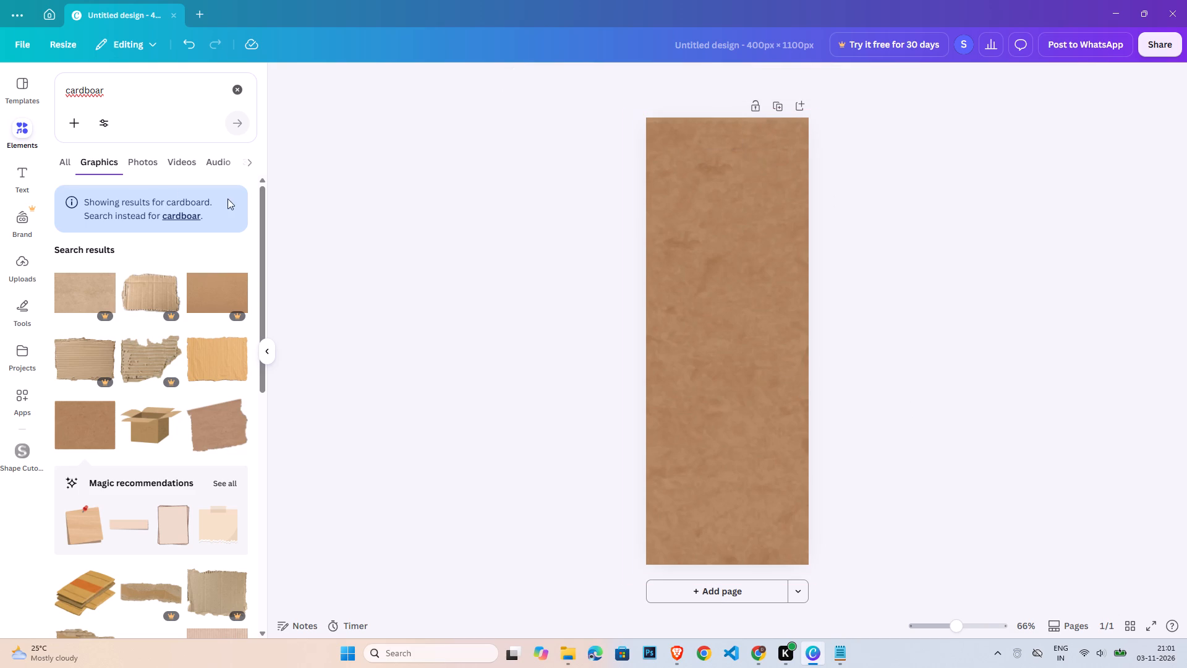
# Search the element graphics for "frames", then clear the search.
pyautogui.doubleClick(102, 92)
pyautogui.write('frames')
pyautogui.press('Return')
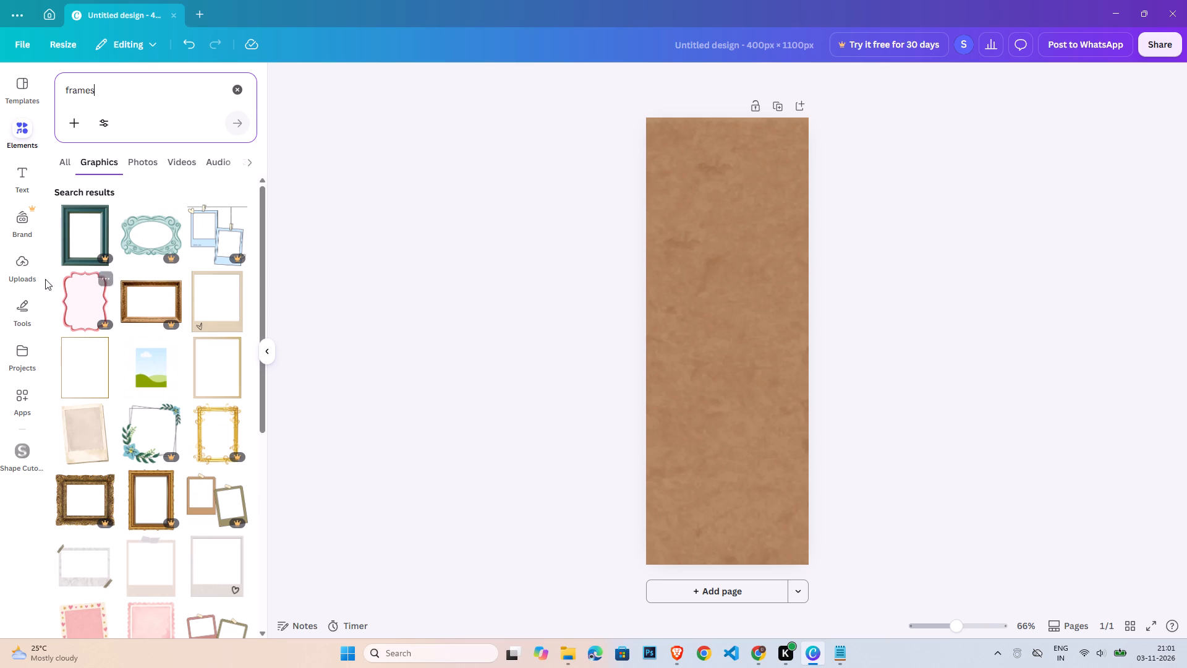
pyautogui.click(240, 88)
pyautogui.click(318, 294)
# Add a basic square shape and stretch it into an inset rectangle about 368 by 1063 px, leaving a narrow cardboard margin.
pyautogui.click(84, 346)
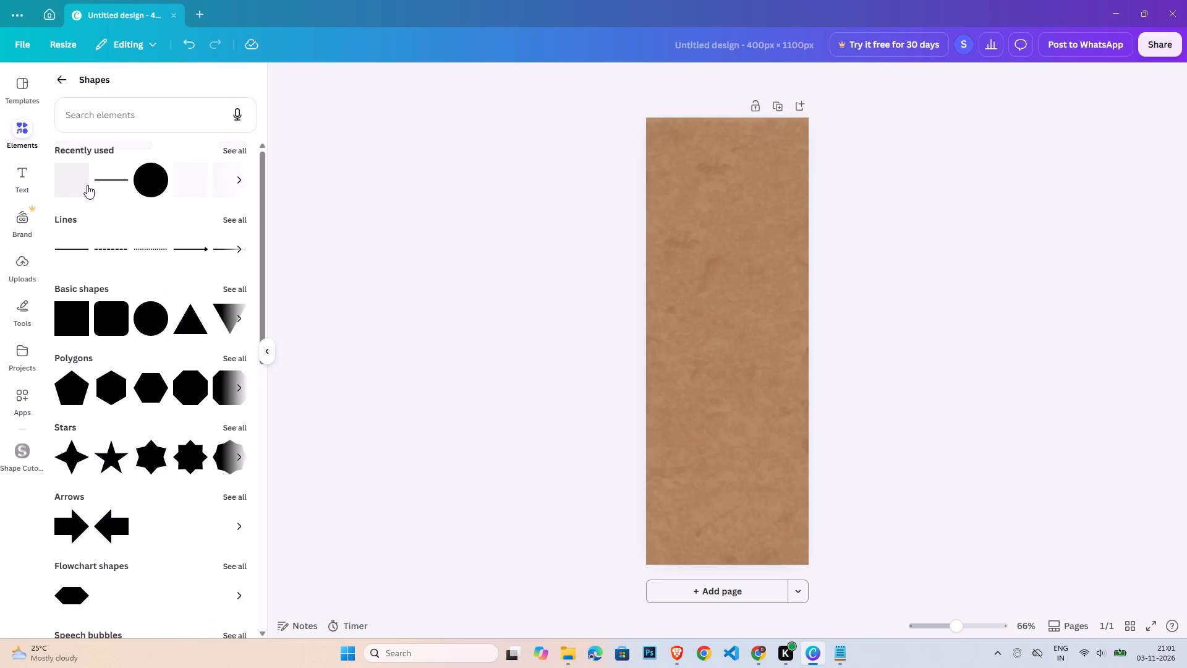
pyautogui.click(71, 322)
pyautogui.click(850, 326)
pyautogui.moveTo(734, 335); pyautogui.dragTo(722, 308)
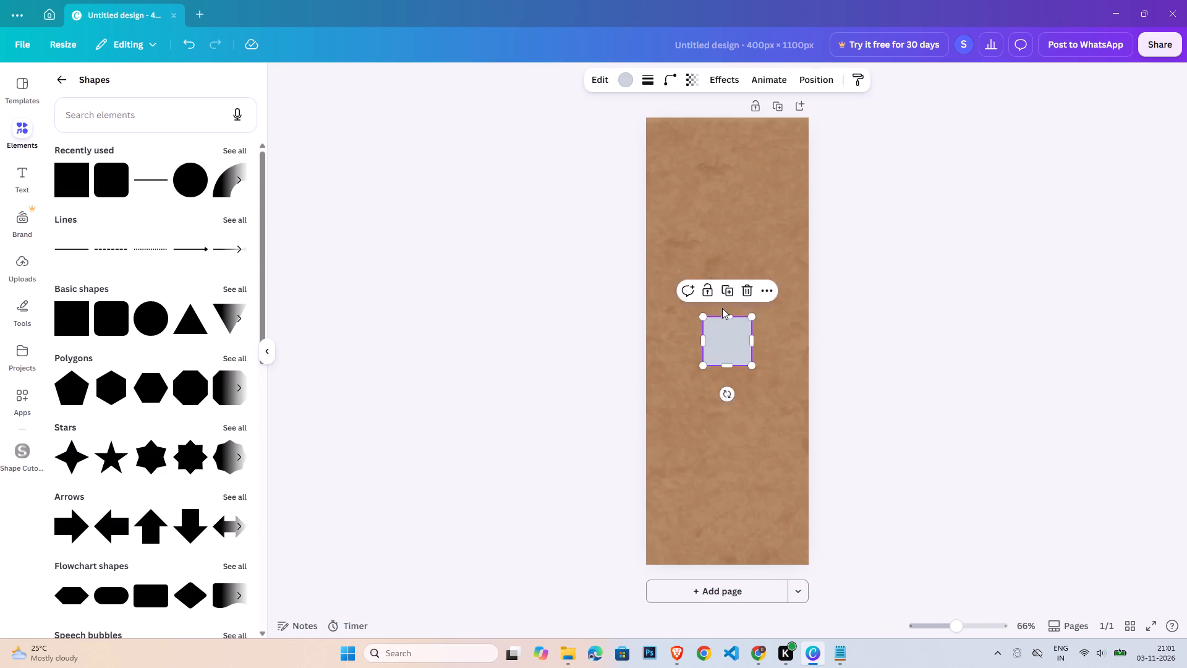
pyautogui.moveTo(722, 308); pyautogui.dragTo(683, 142)
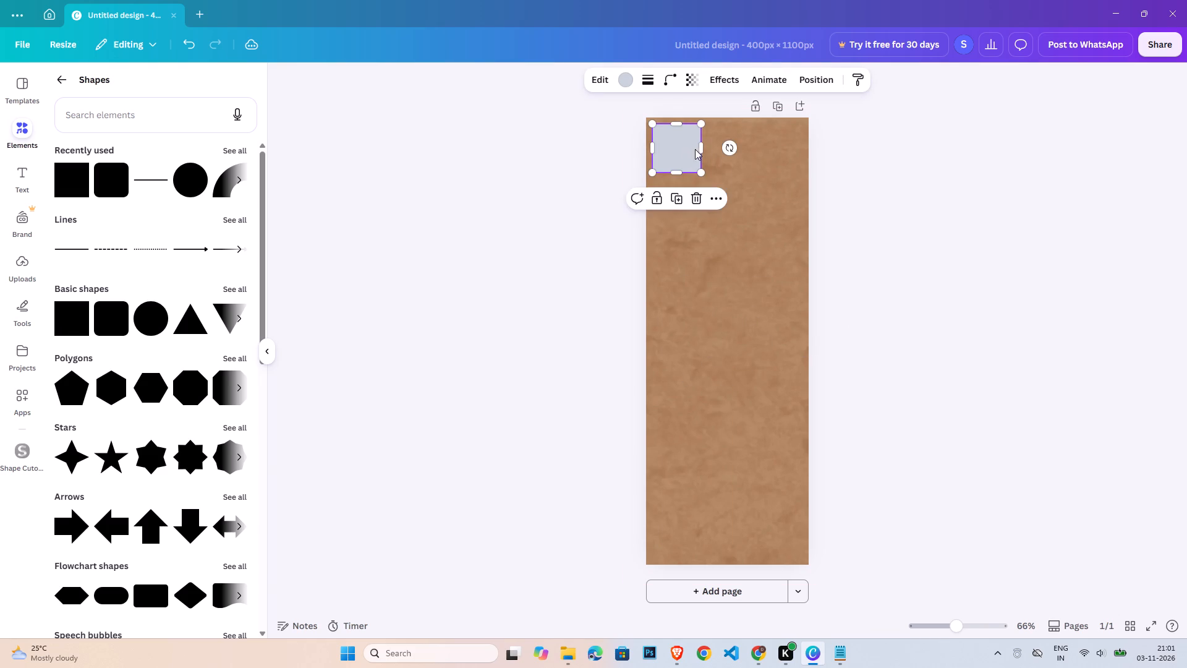
pyautogui.moveTo(702, 146); pyautogui.dragTo(802, 154)
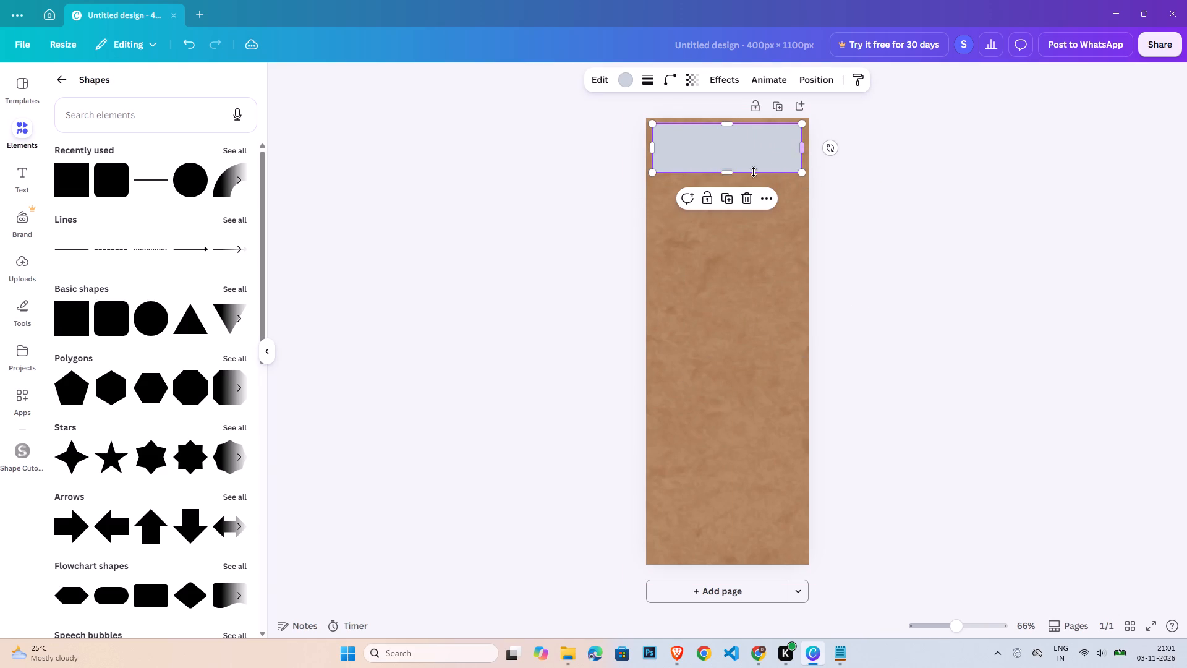
pyautogui.moveTo(745, 175); pyautogui.dragTo(743, 557)
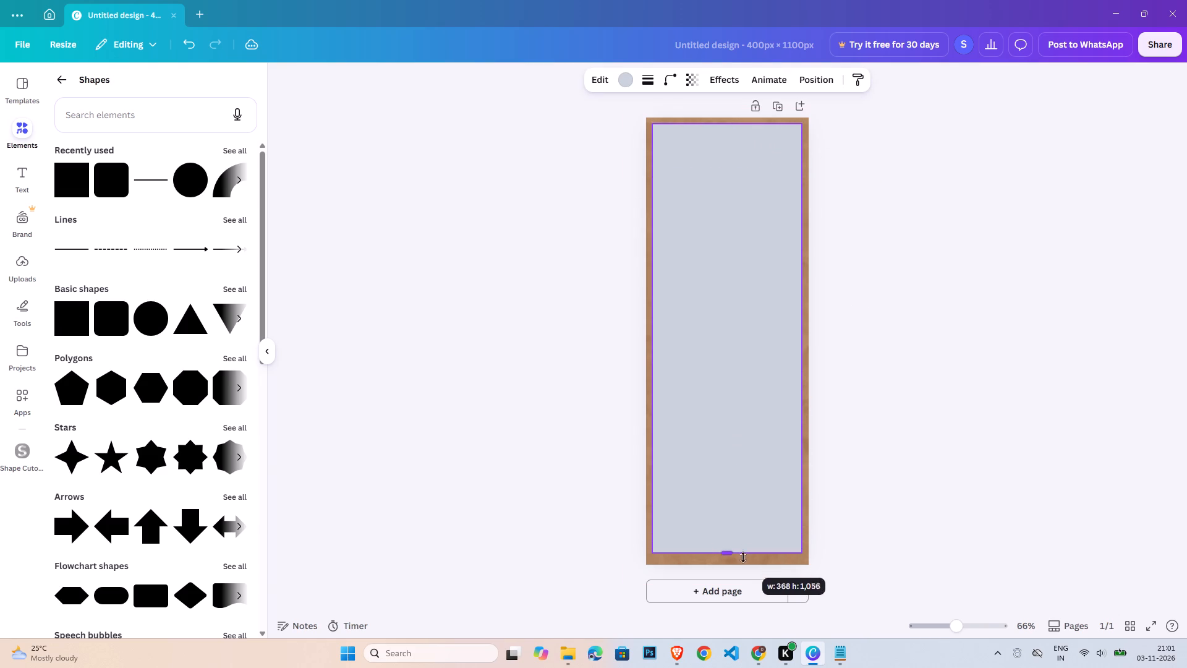
pyautogui.moveTo(743, 557); pyautogui.dragTo(744, 559)
# Align the rectangle to the centre and middle of the page.
pyautogui.click(803, 76)
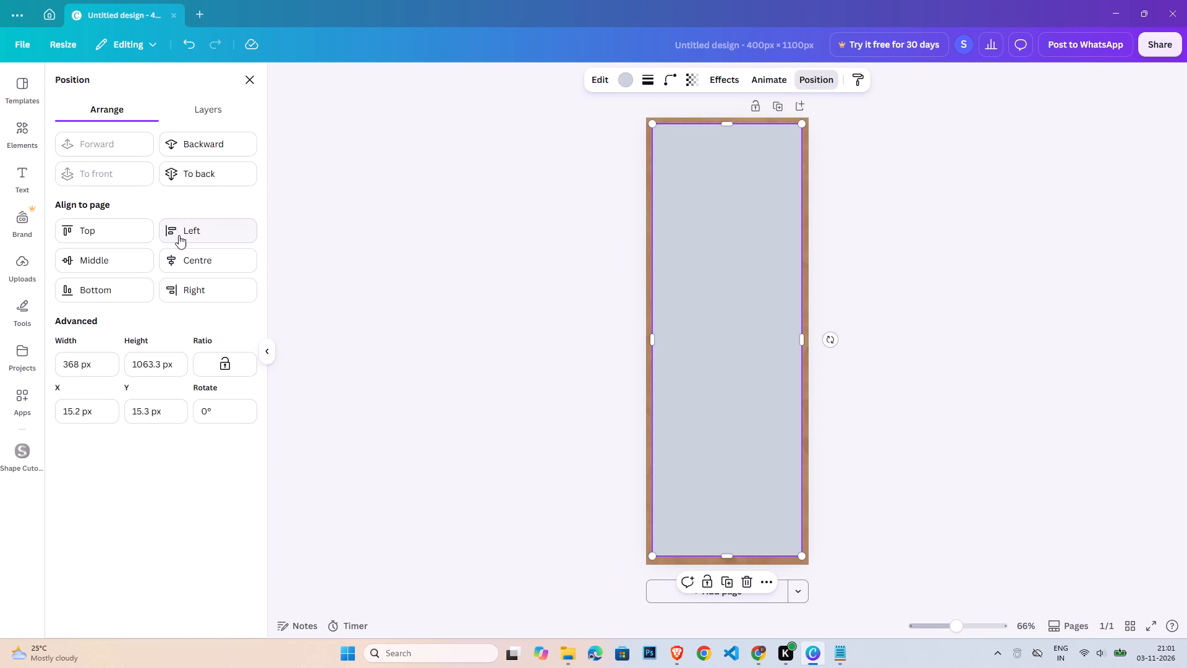
pyautogui.click(185, 257)
pyautogui.click(131, 254)
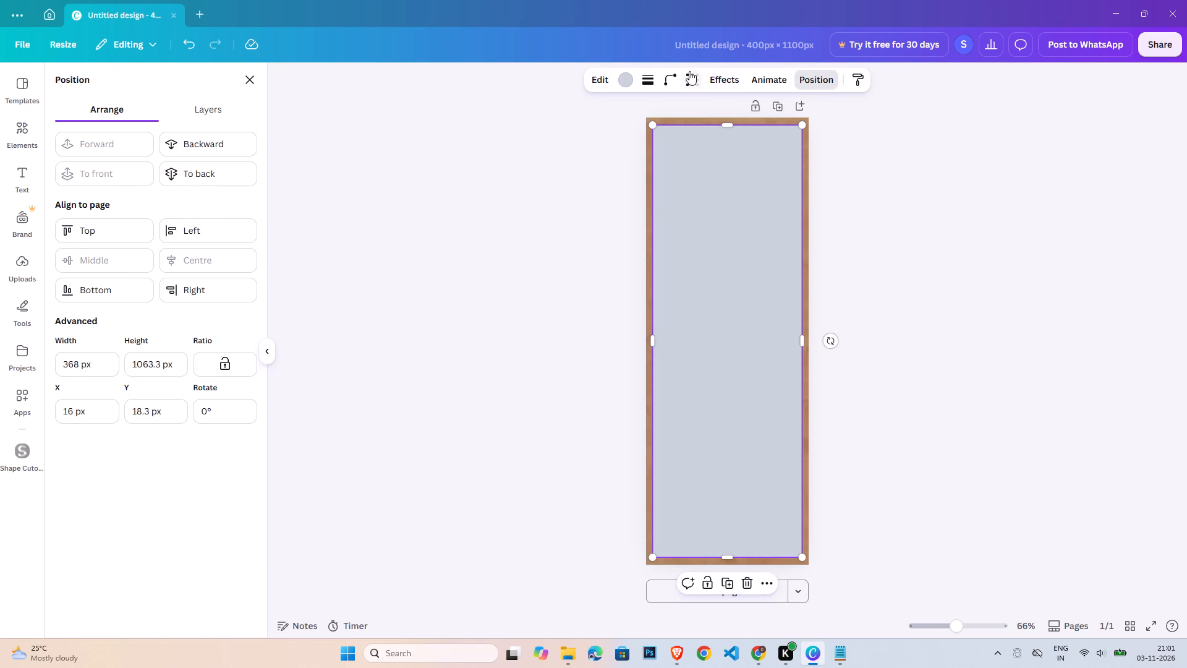
# Give the rectangle a solid outline with a stroke weight of 2.
pyautogui.click(653, 75)
pyautogui.click(623, 119)
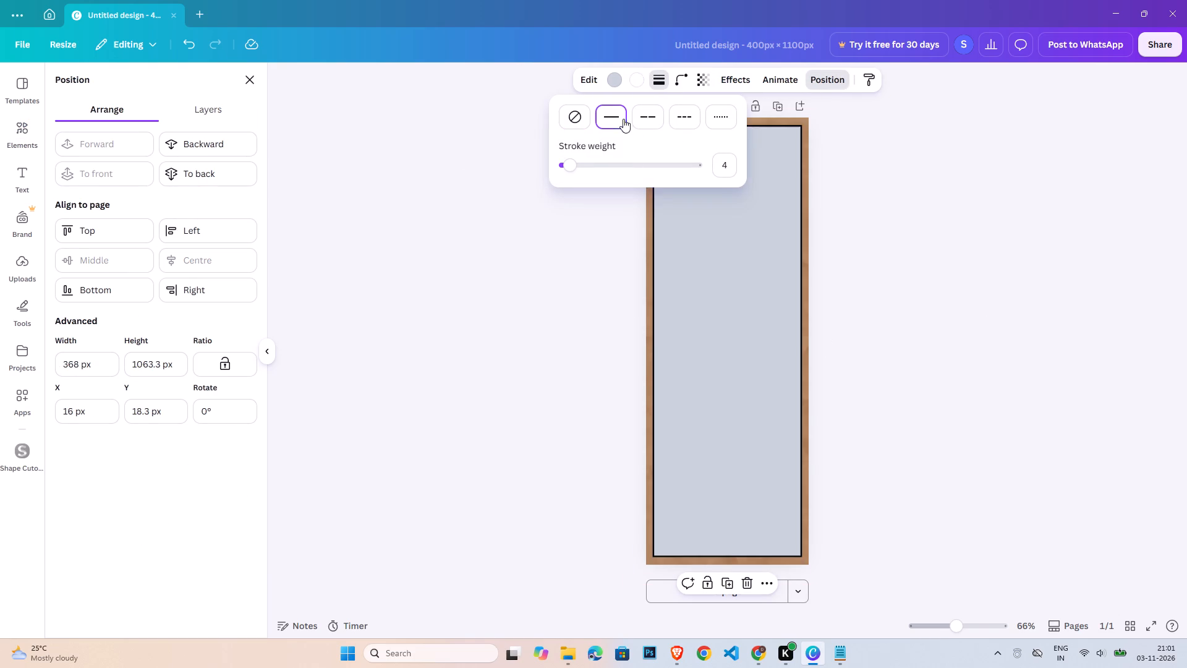
pyautogui.doubleClick(721, 163)
pyautogui.press('2')
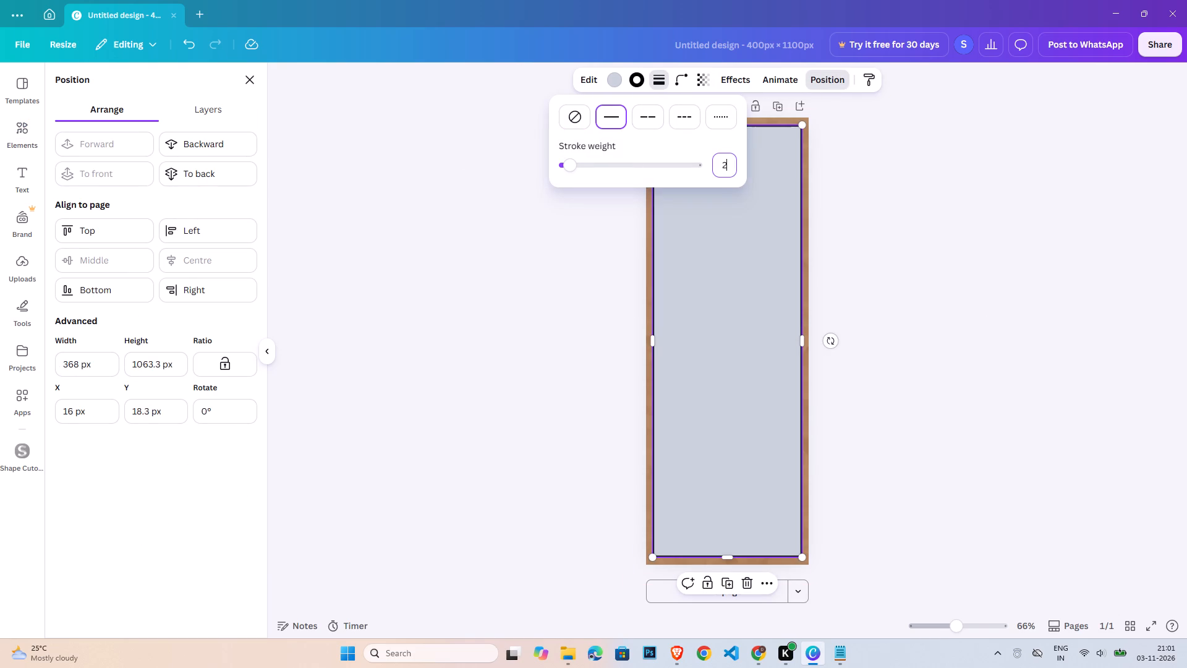
pyautogui.press('Return')
# Set the rectangle's fill to no colour, leaving only its outline.
pyautogui.click(614, 82)
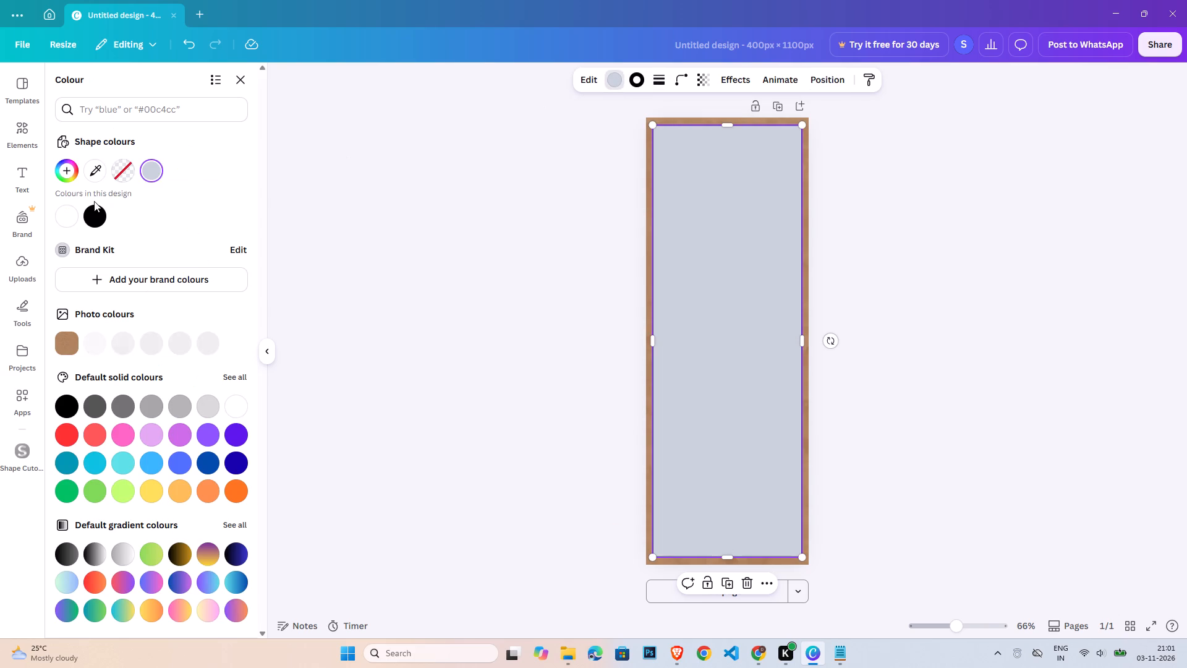
pyautogui.click(117, 171)
pyautogui.doubleClick(937, 380)
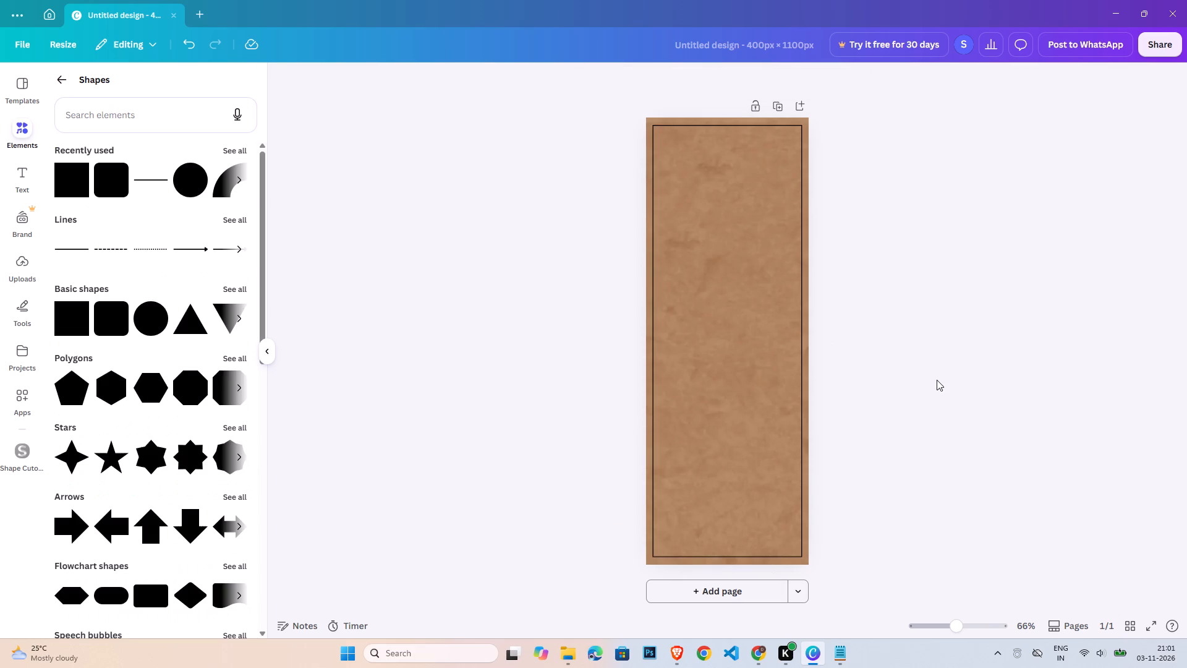
# Search all elements for "frame", then clear the search.
pyautogui.click(721, 285)
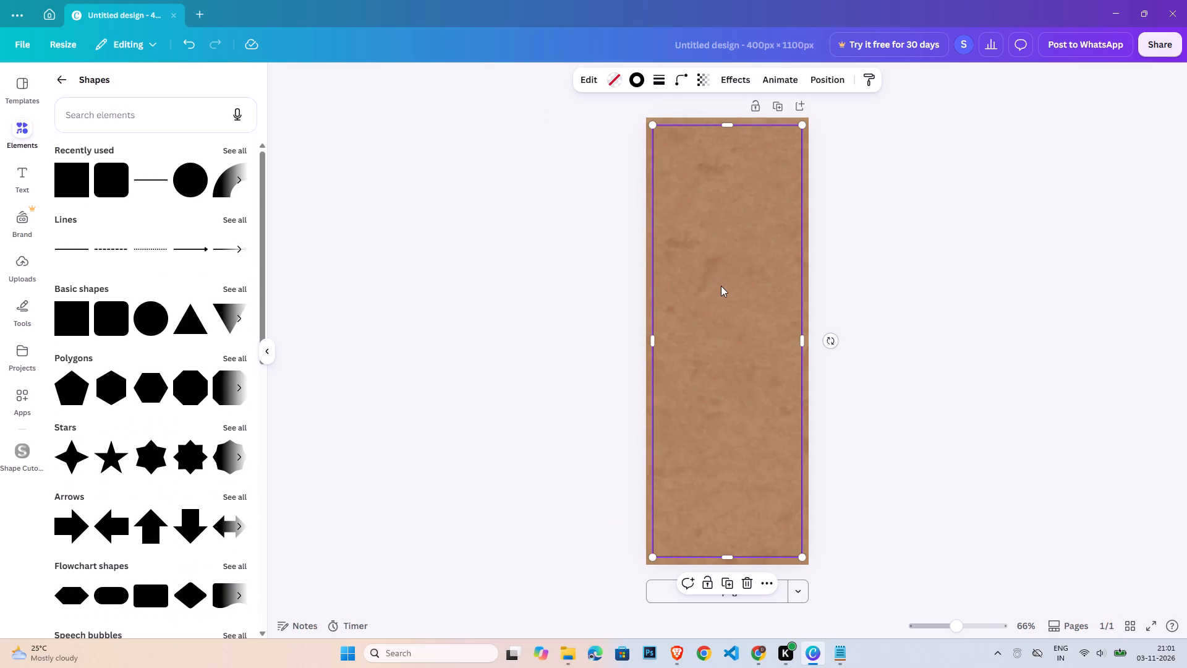
pyautogui.click(69, 77)
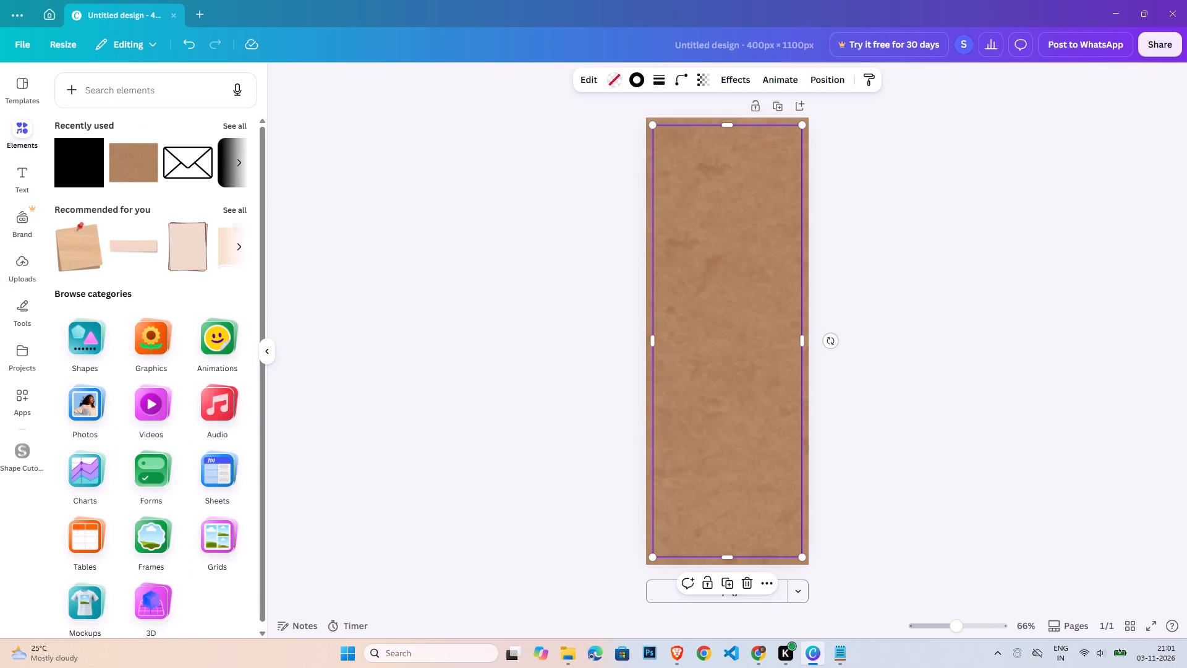
pyautogui.click(142, 92)
pyautogui.write('fra')
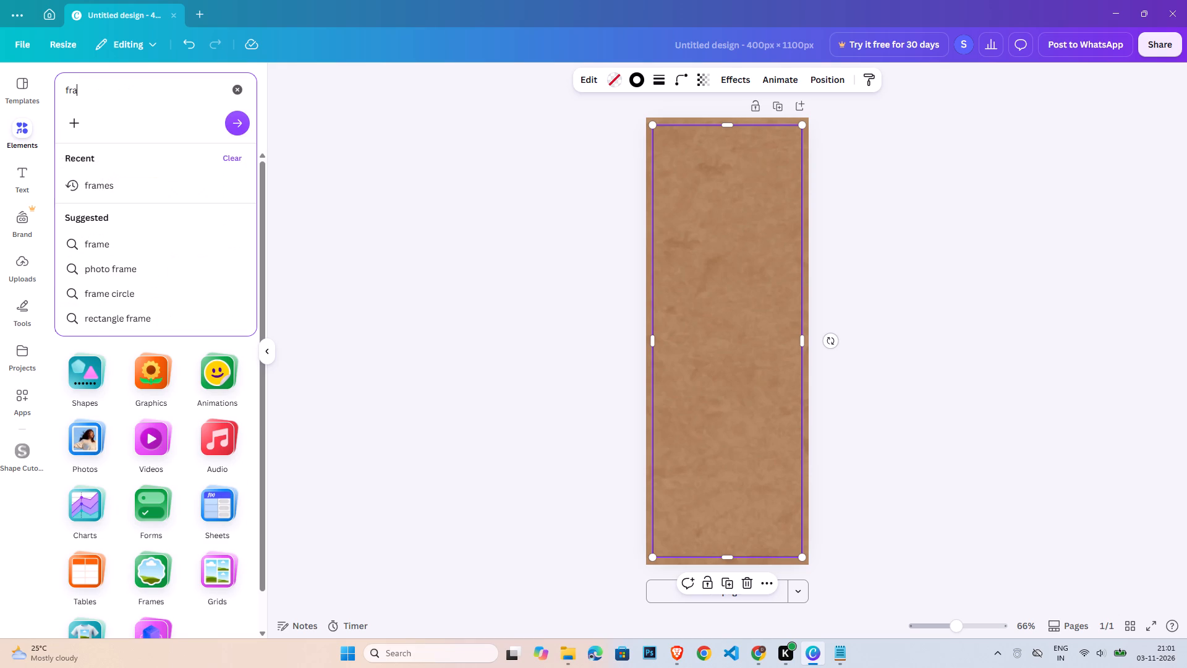
pyautogui.write('me')
pyautogui.press('Return')
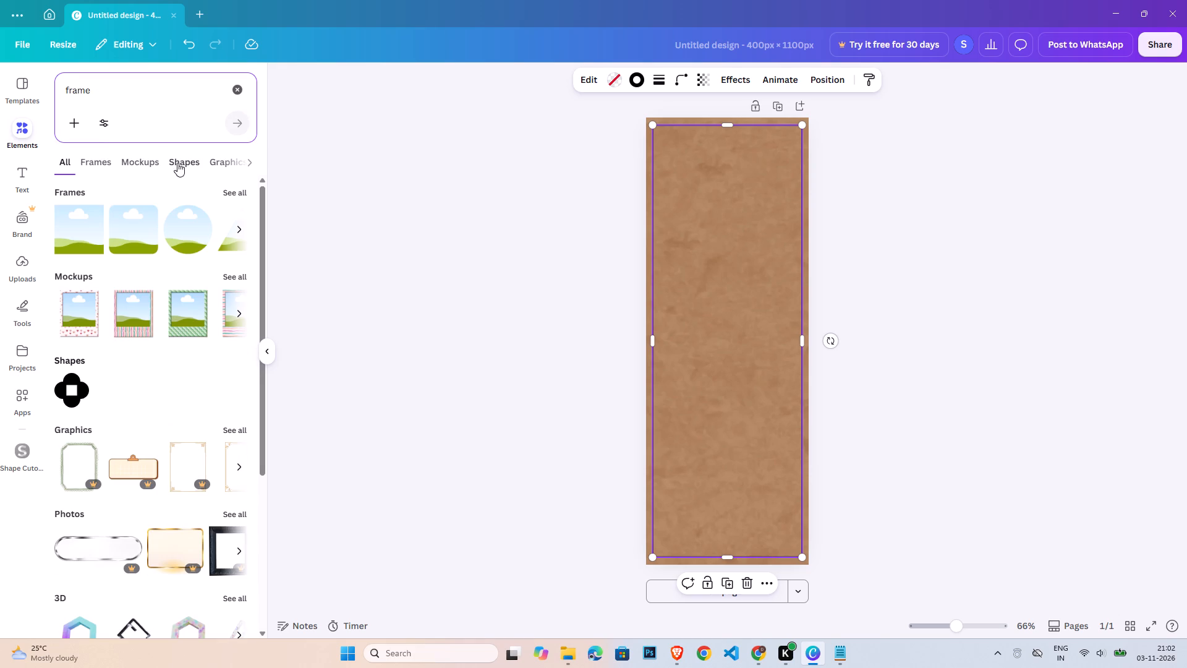
pyautogui.click(242, 88)
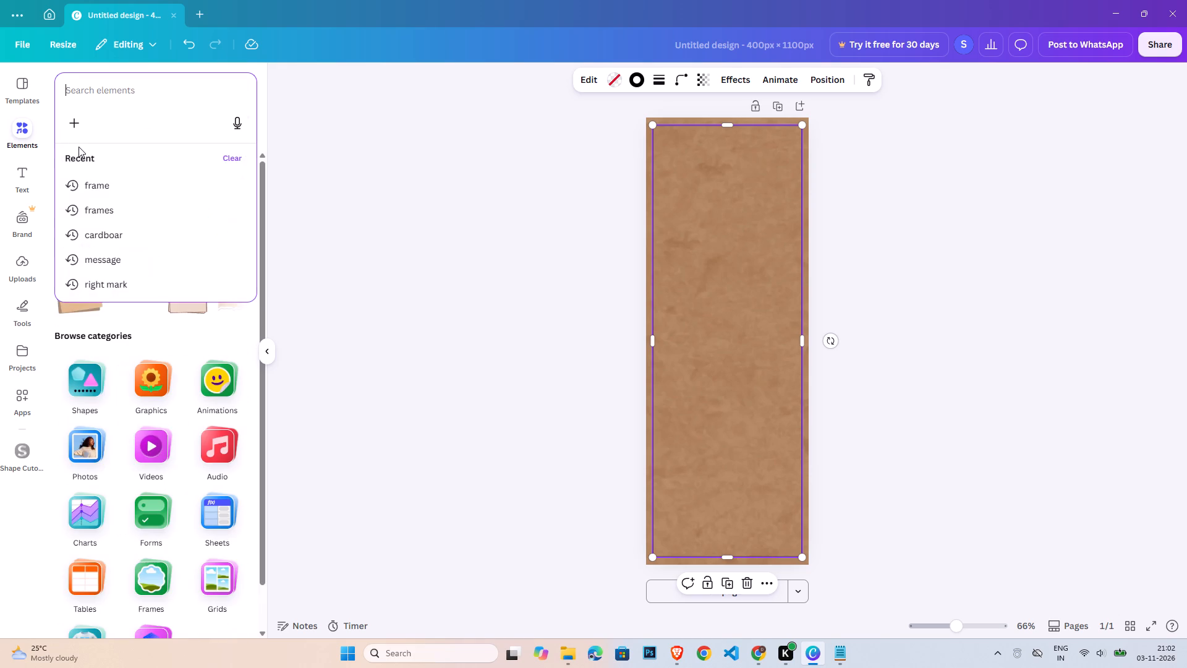
pyautogui.click(354, 244)
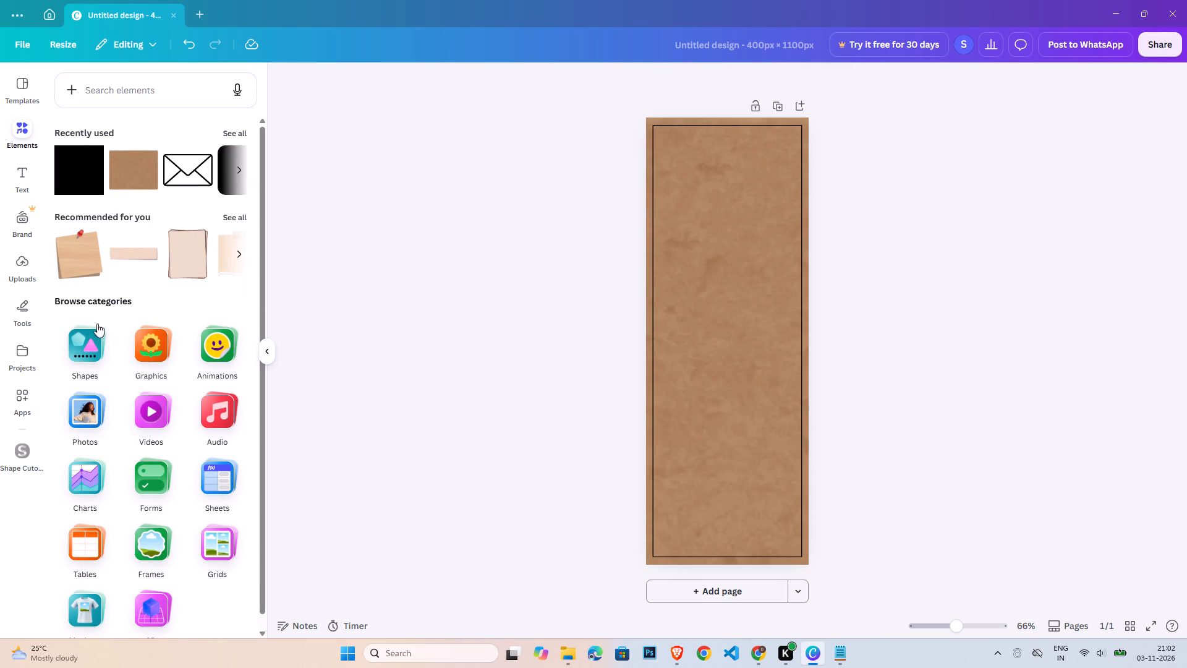
# Search the elements for "frames" and show all of the graphics results.
pyautogui.click(106, 98)
pyautogui.press('f')
pyautogui.click(114, 93)
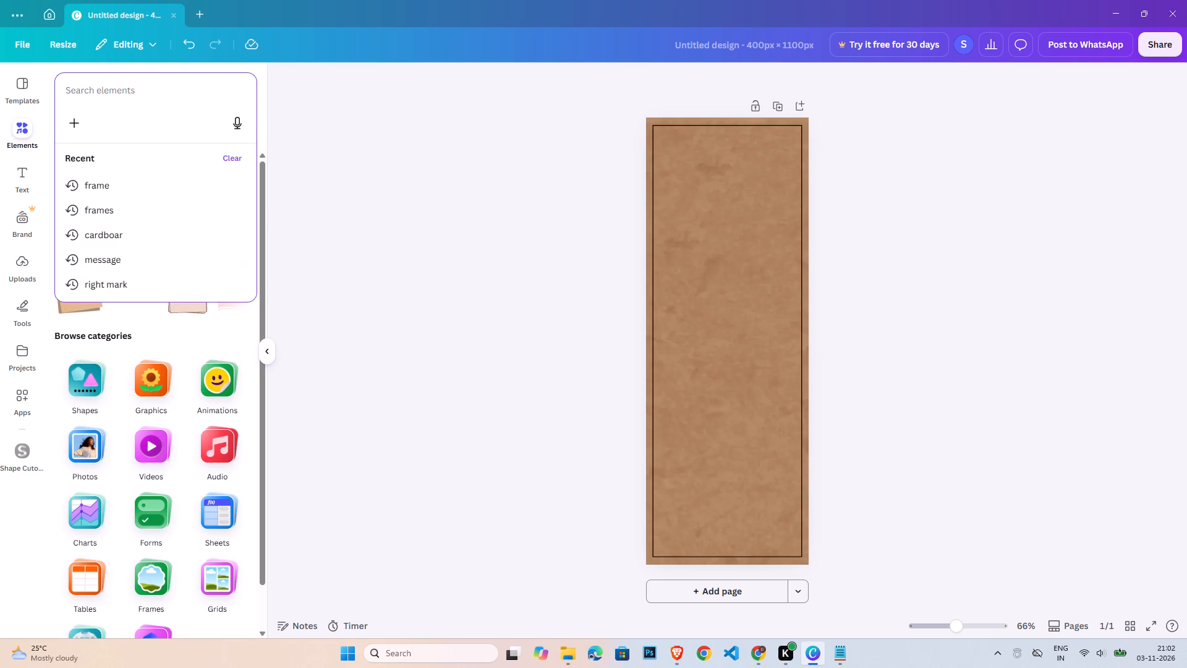
pyautogui.write('frame')
pyautogui.press('Return')
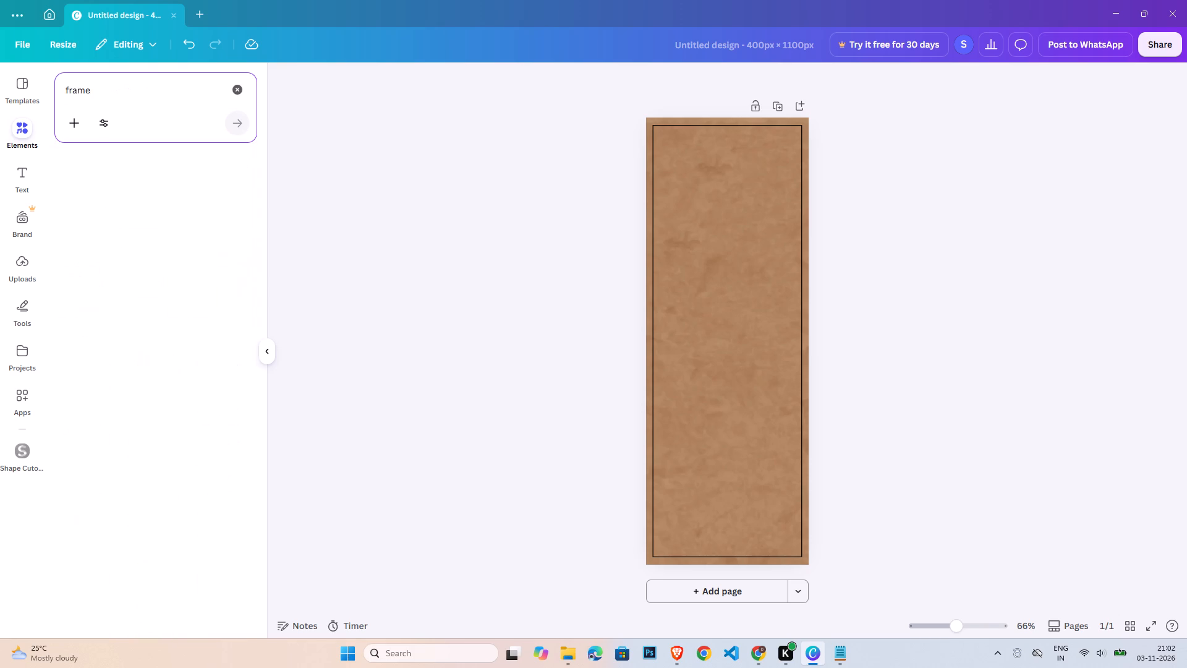
pyautogui.press('s')
pyautogui.press('Return')
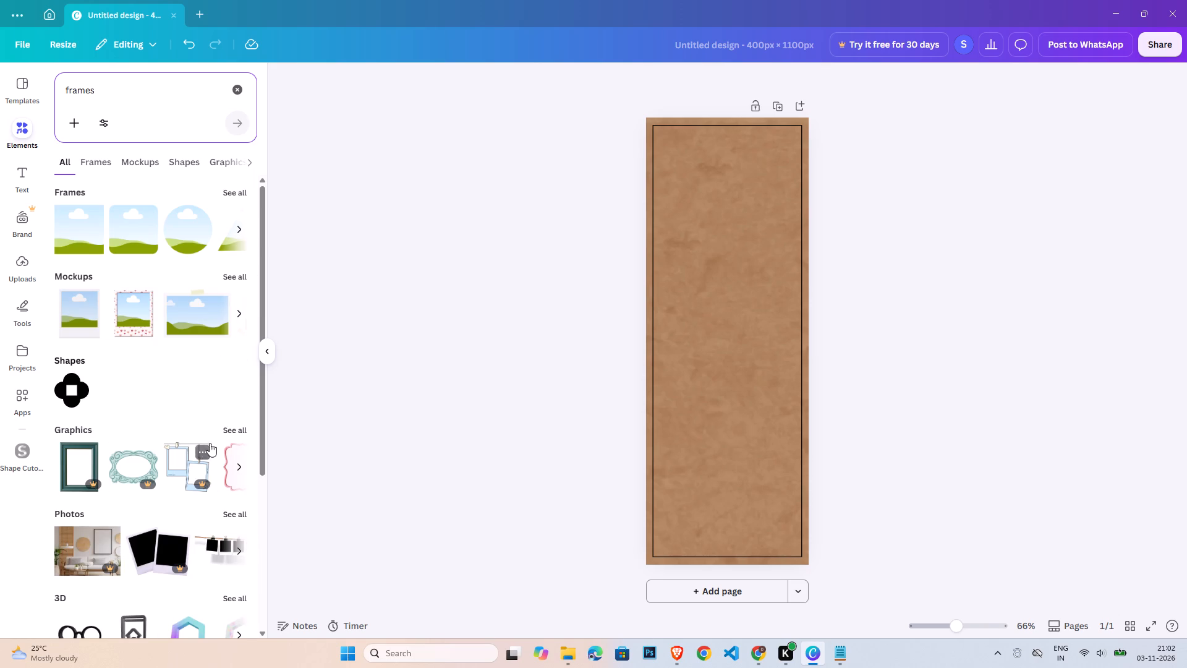
pyautogui.click(241, 428)
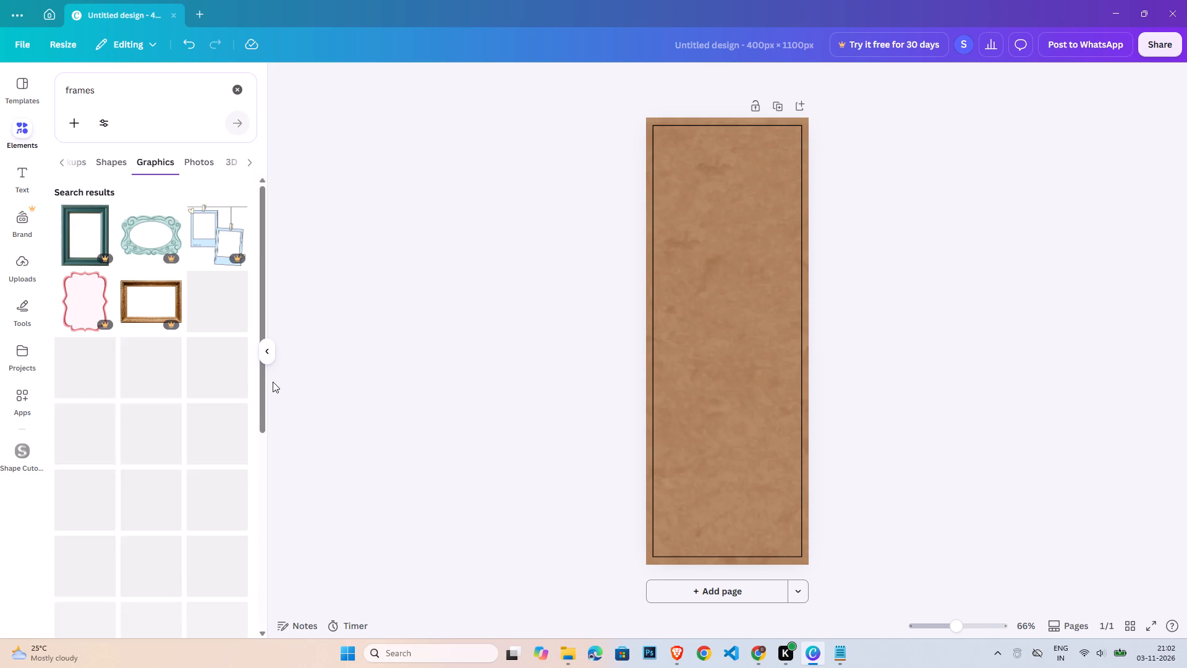
# Examine the frame graphics for a simple line frame with decorated corners that suits the cardboard page.
pyautogui.scroll(-2, 208, 410)
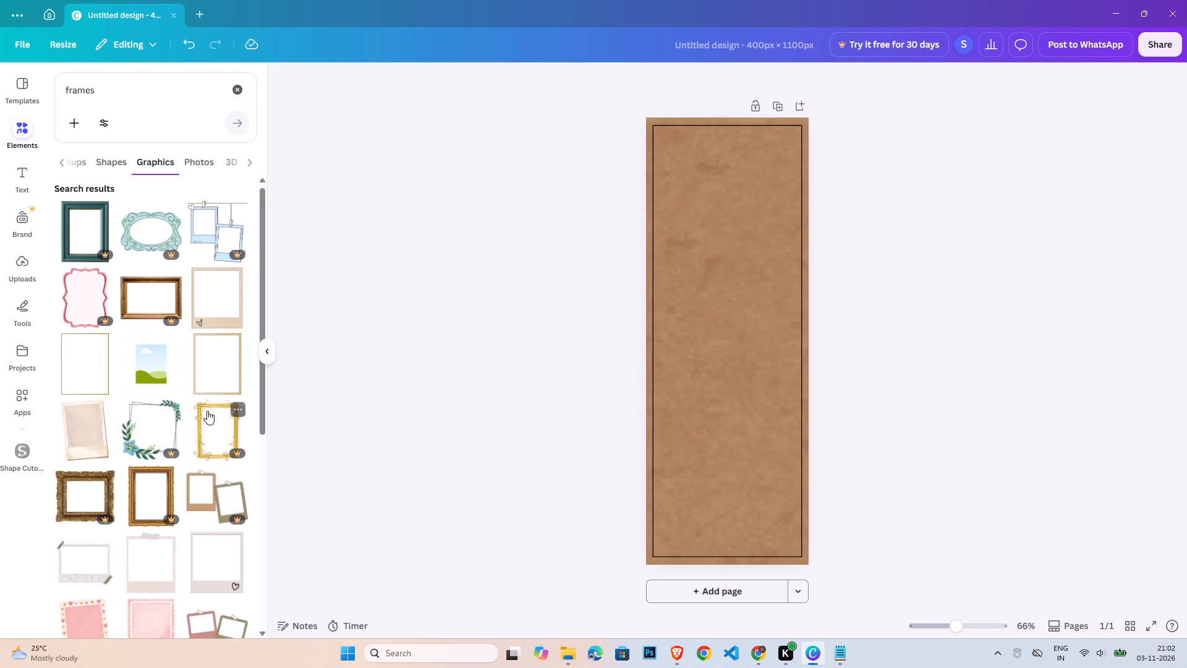
pyautogui.scroll(-3, 207, 411)
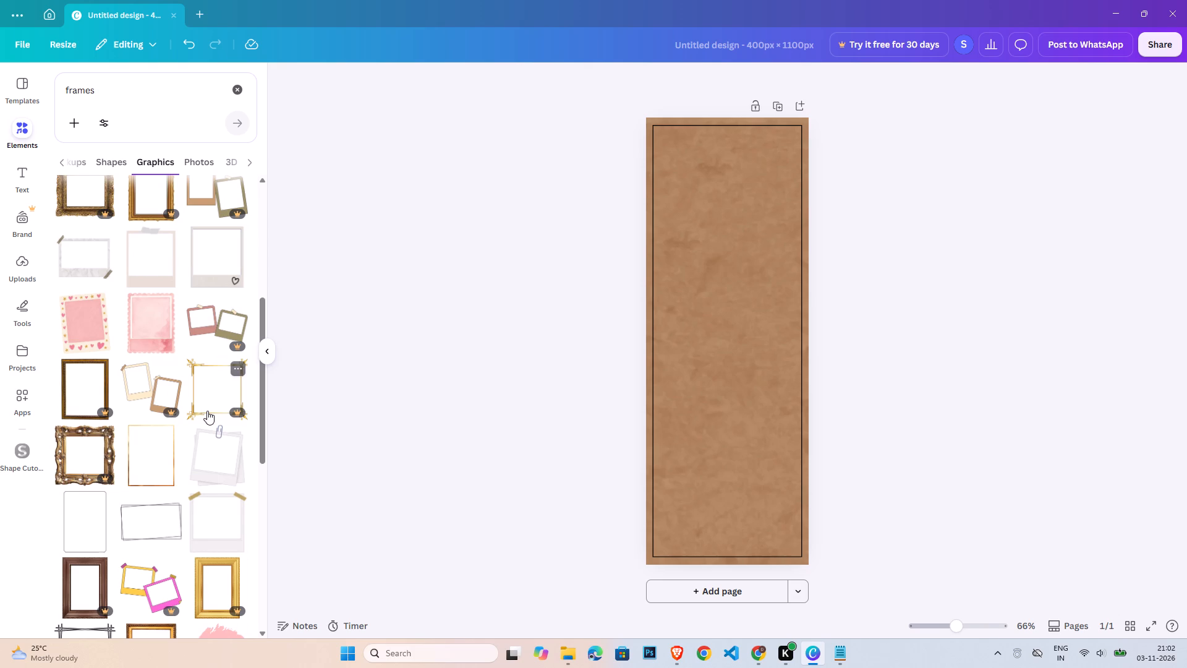
pyautogui.scroll(-3, 207, 411)
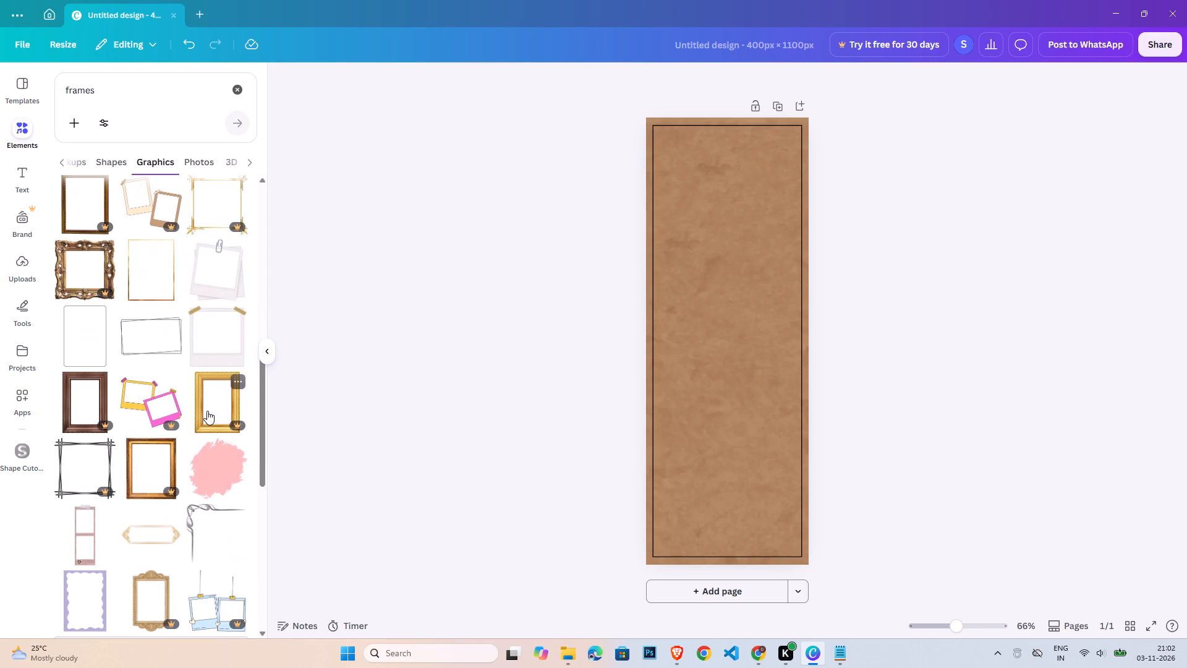
pyautogui.scroll(-8, 207, 411)
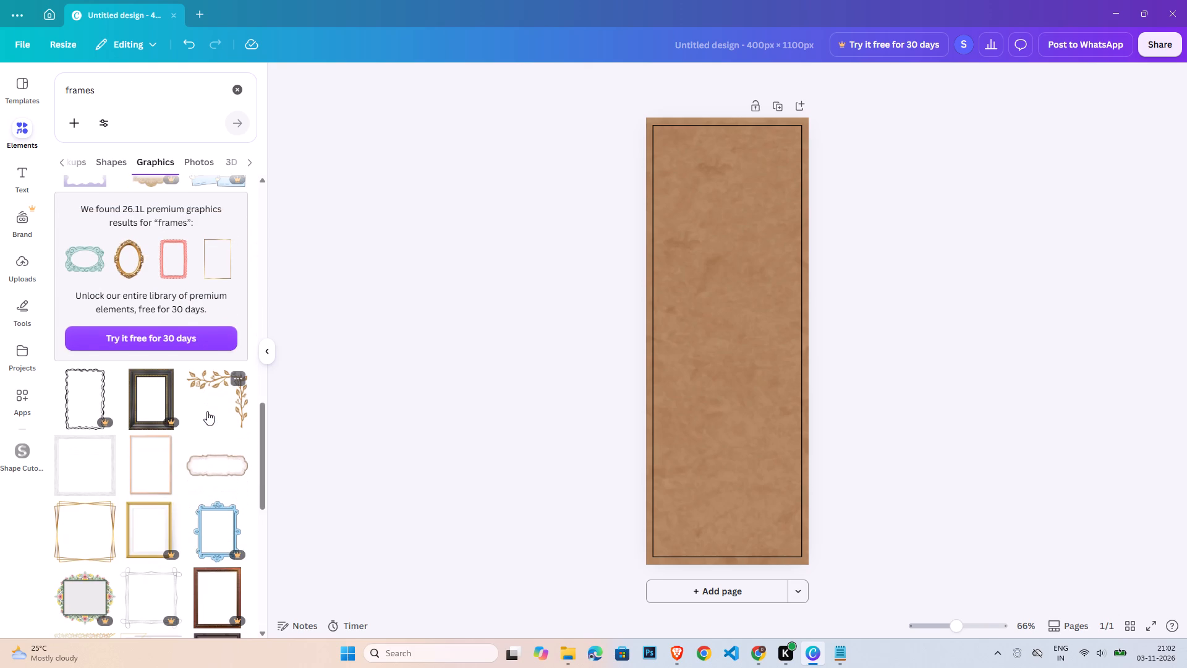
pyautogui.scroll(-2, 207, 411)
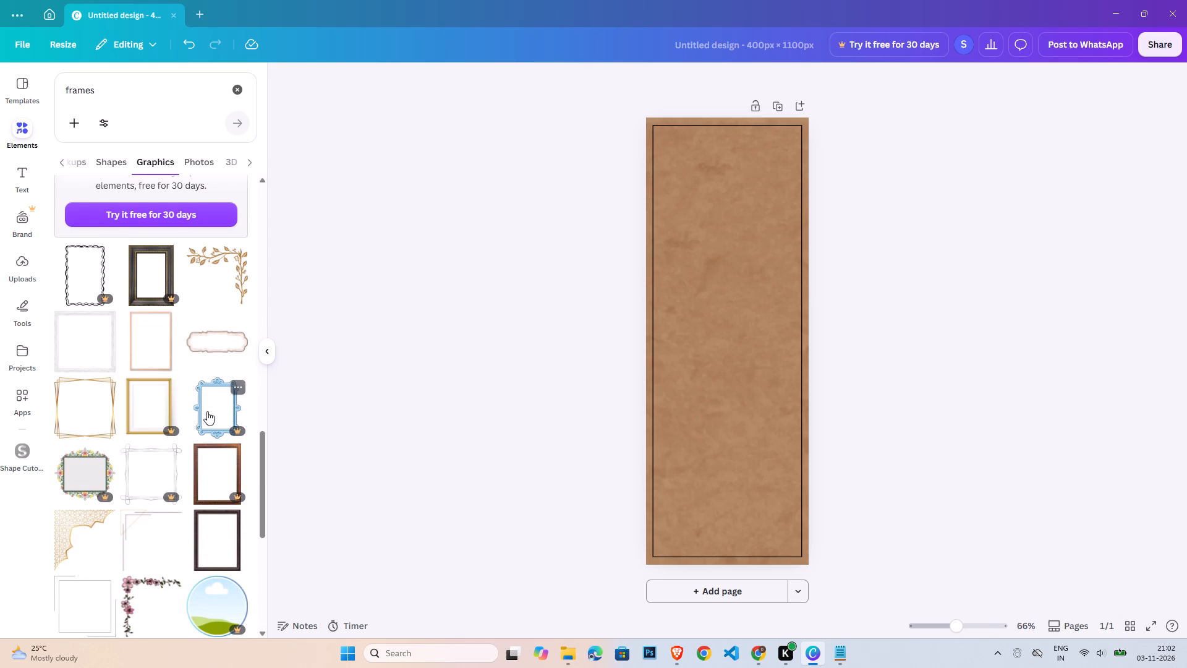
pyautogui.scroll(-7, 207, 411)
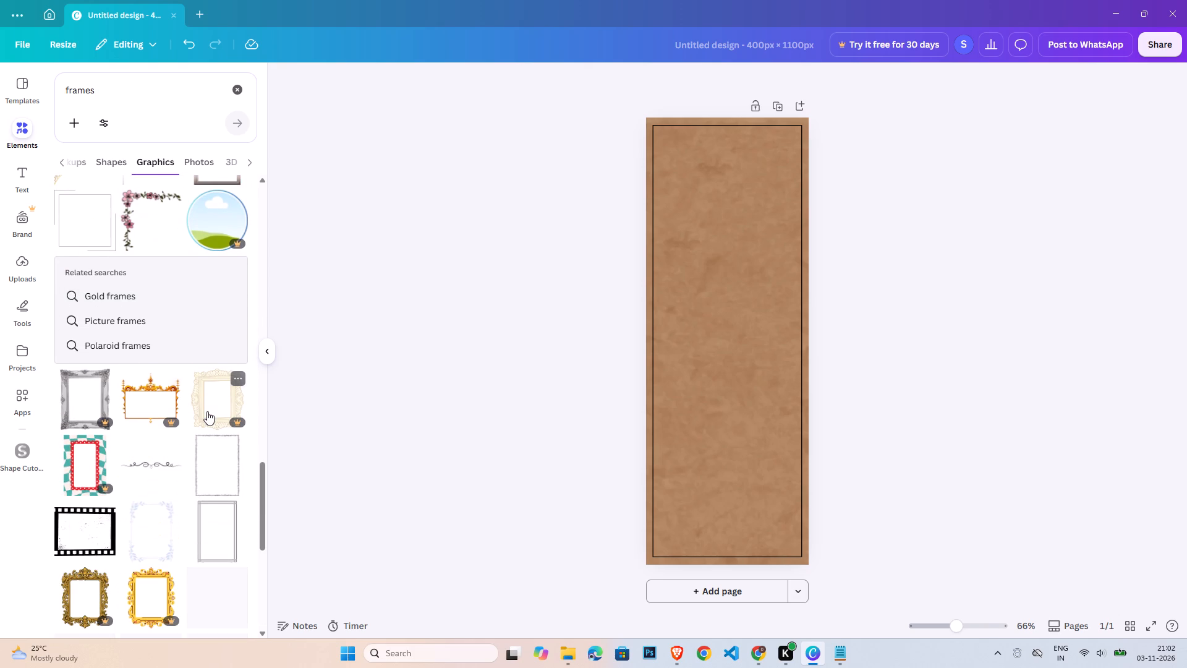
pyautogui.scroll(-4, 207, 411)
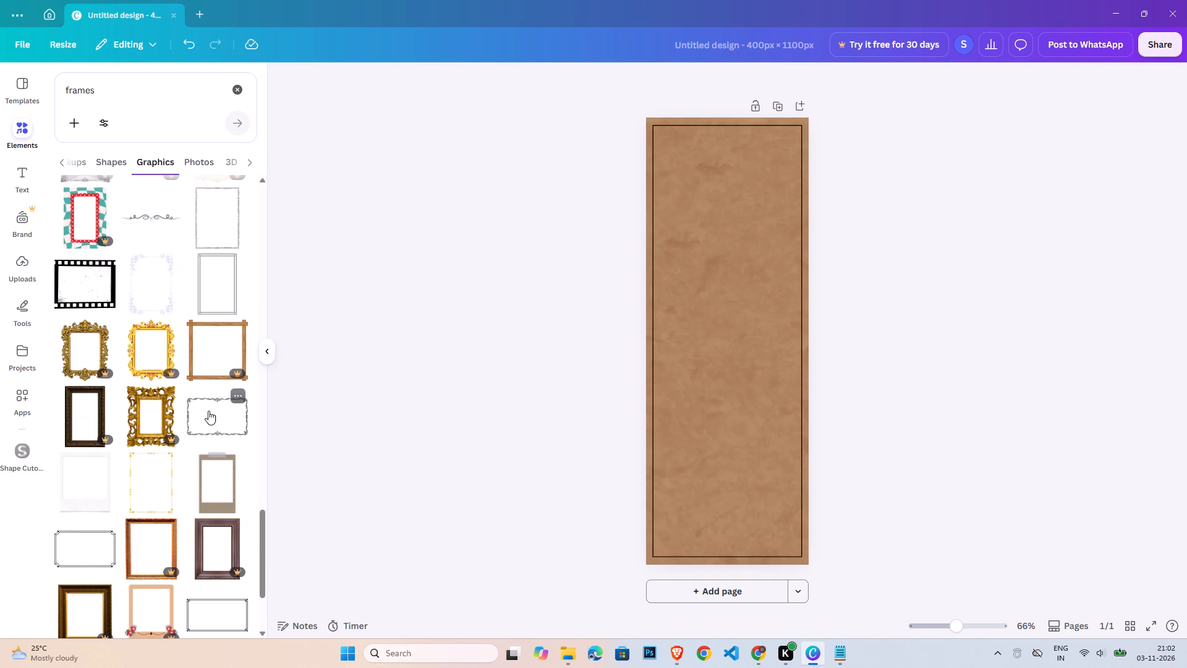
pyautogui.scroll(-2, 209, 411)
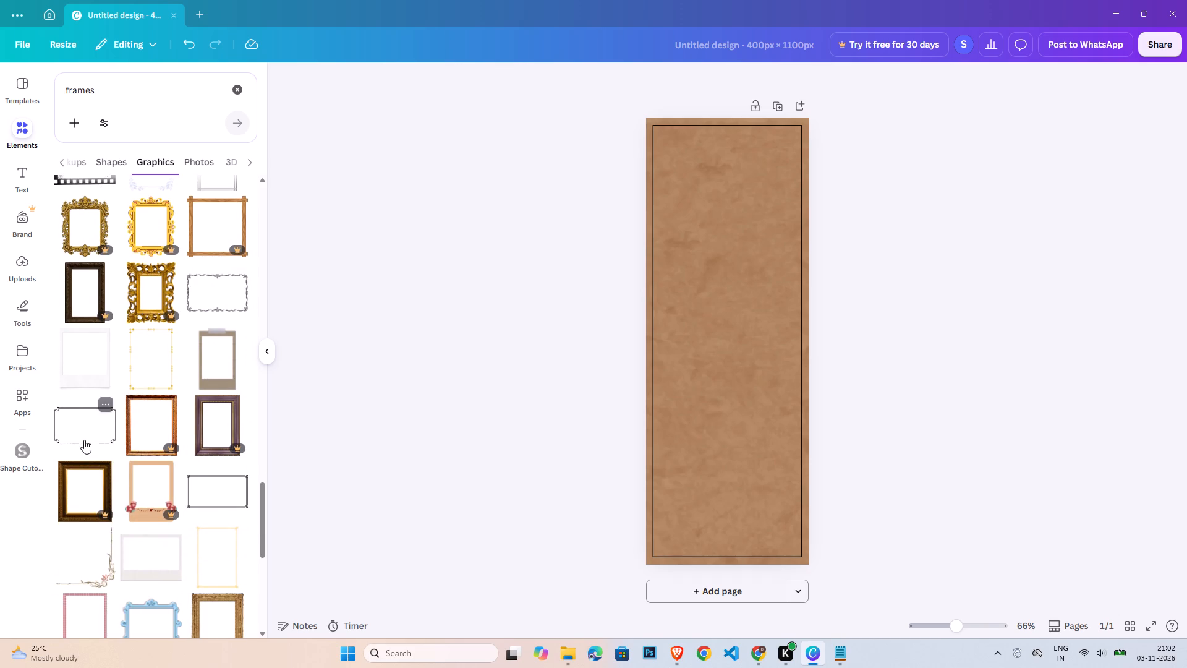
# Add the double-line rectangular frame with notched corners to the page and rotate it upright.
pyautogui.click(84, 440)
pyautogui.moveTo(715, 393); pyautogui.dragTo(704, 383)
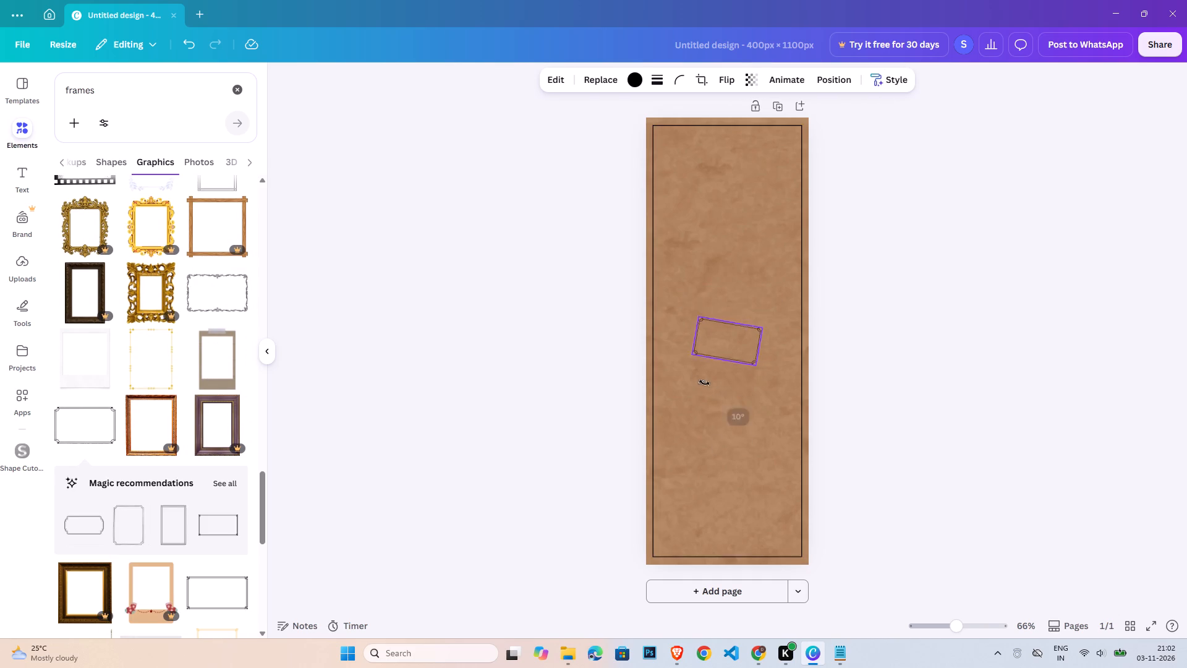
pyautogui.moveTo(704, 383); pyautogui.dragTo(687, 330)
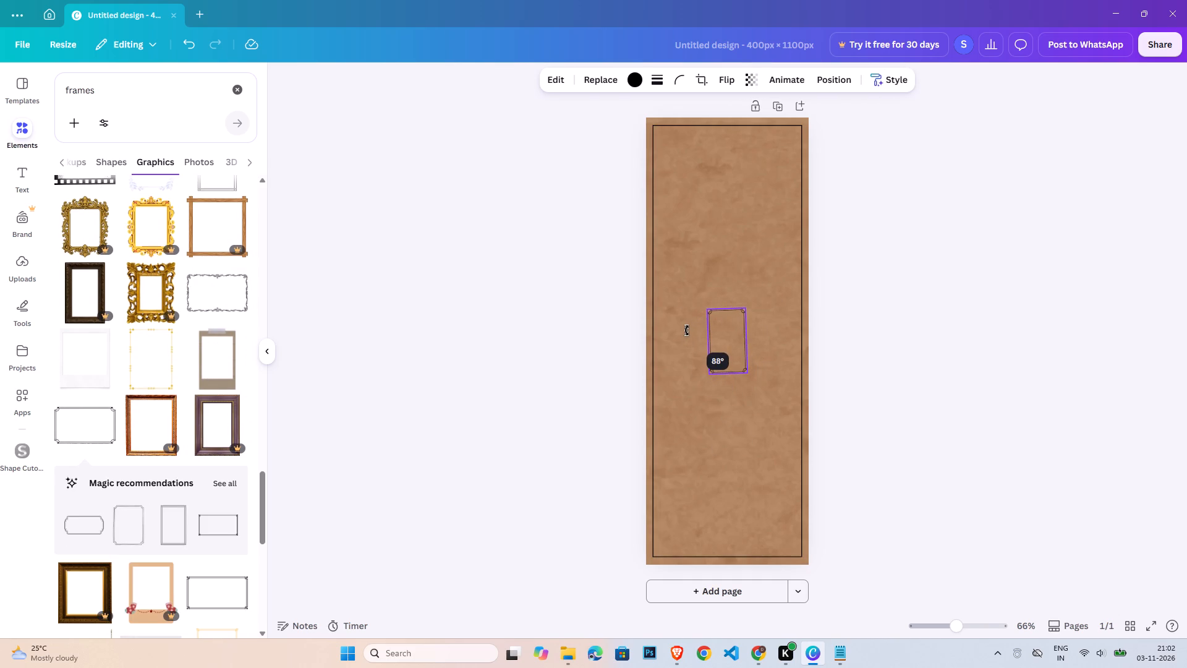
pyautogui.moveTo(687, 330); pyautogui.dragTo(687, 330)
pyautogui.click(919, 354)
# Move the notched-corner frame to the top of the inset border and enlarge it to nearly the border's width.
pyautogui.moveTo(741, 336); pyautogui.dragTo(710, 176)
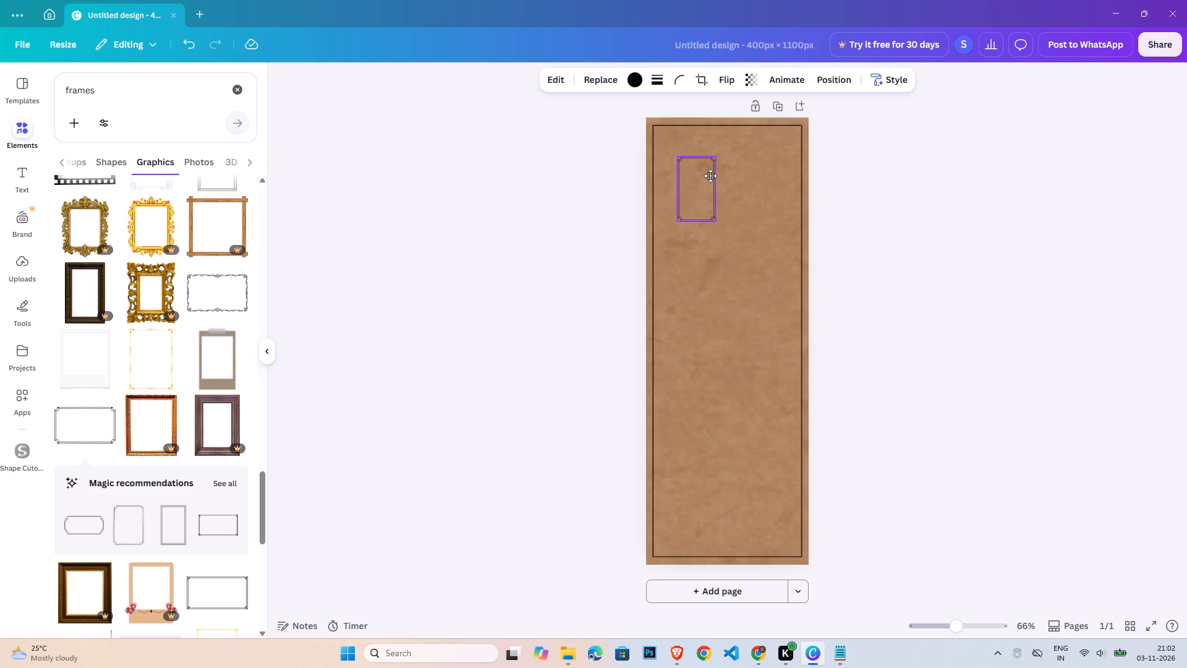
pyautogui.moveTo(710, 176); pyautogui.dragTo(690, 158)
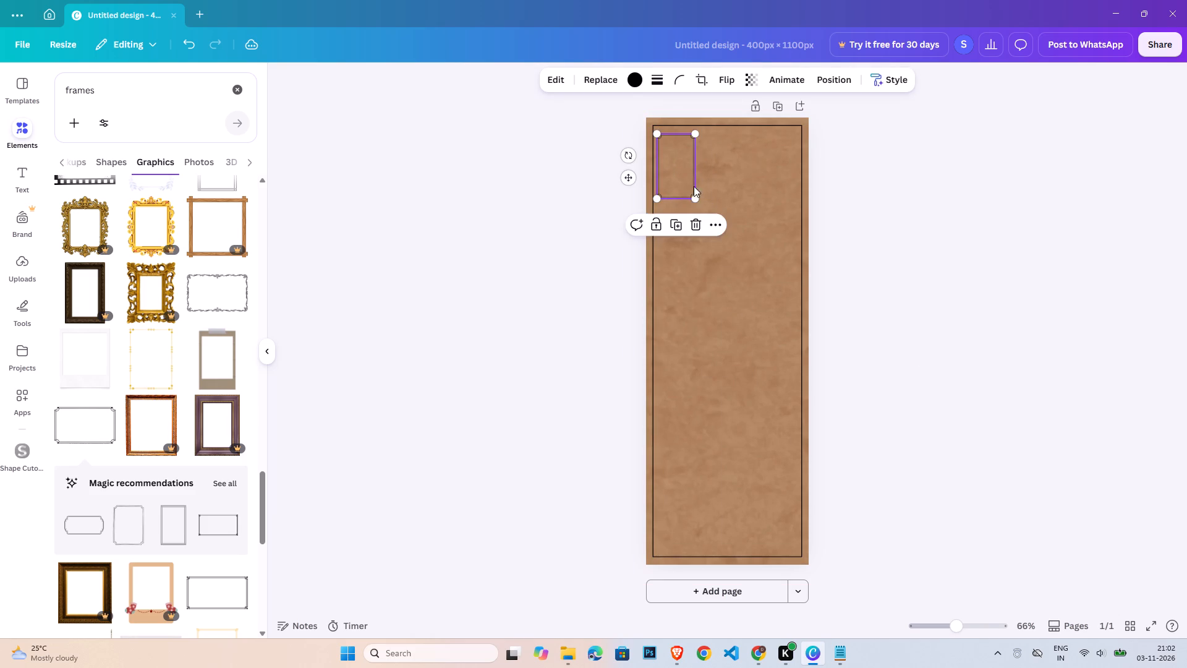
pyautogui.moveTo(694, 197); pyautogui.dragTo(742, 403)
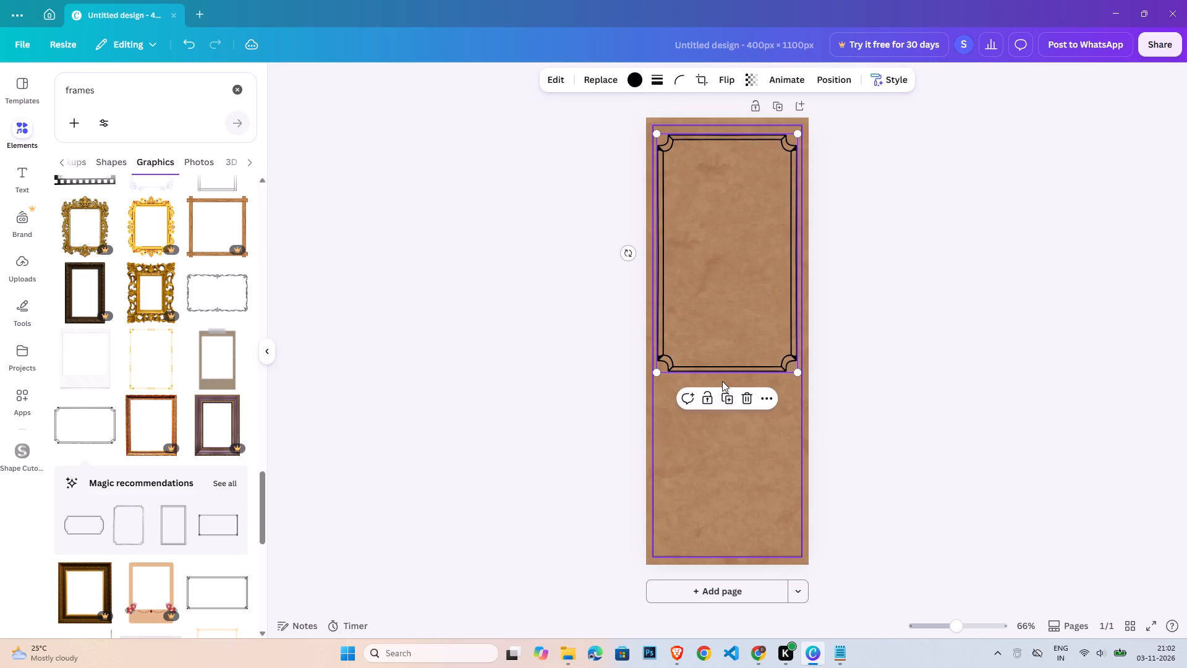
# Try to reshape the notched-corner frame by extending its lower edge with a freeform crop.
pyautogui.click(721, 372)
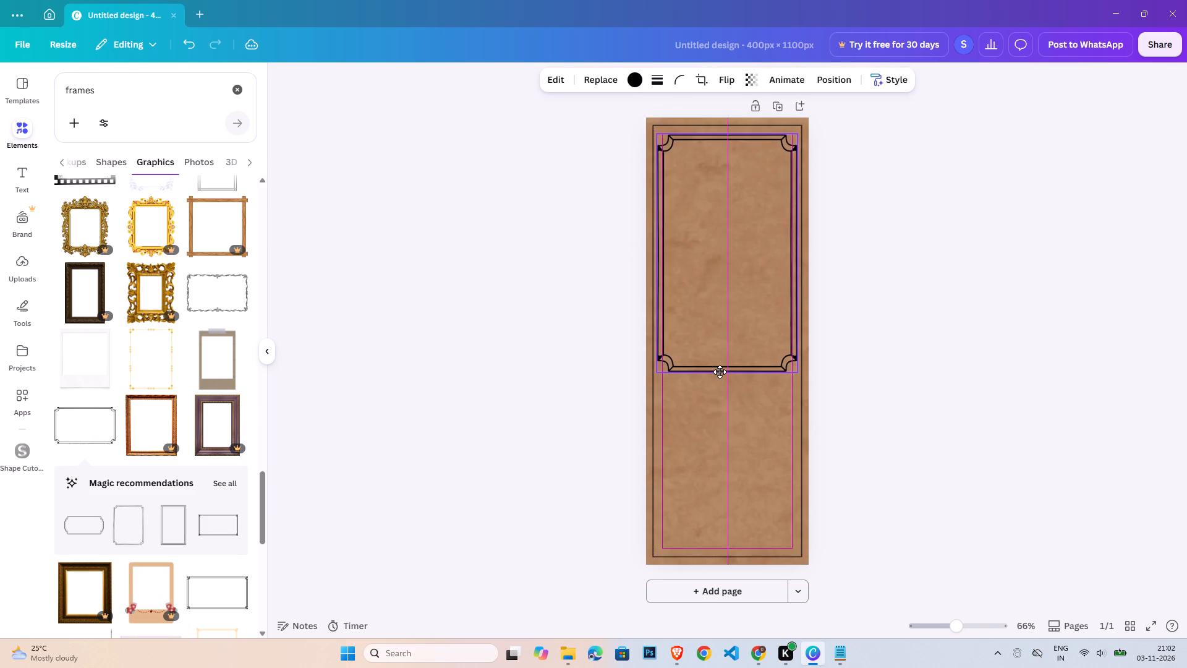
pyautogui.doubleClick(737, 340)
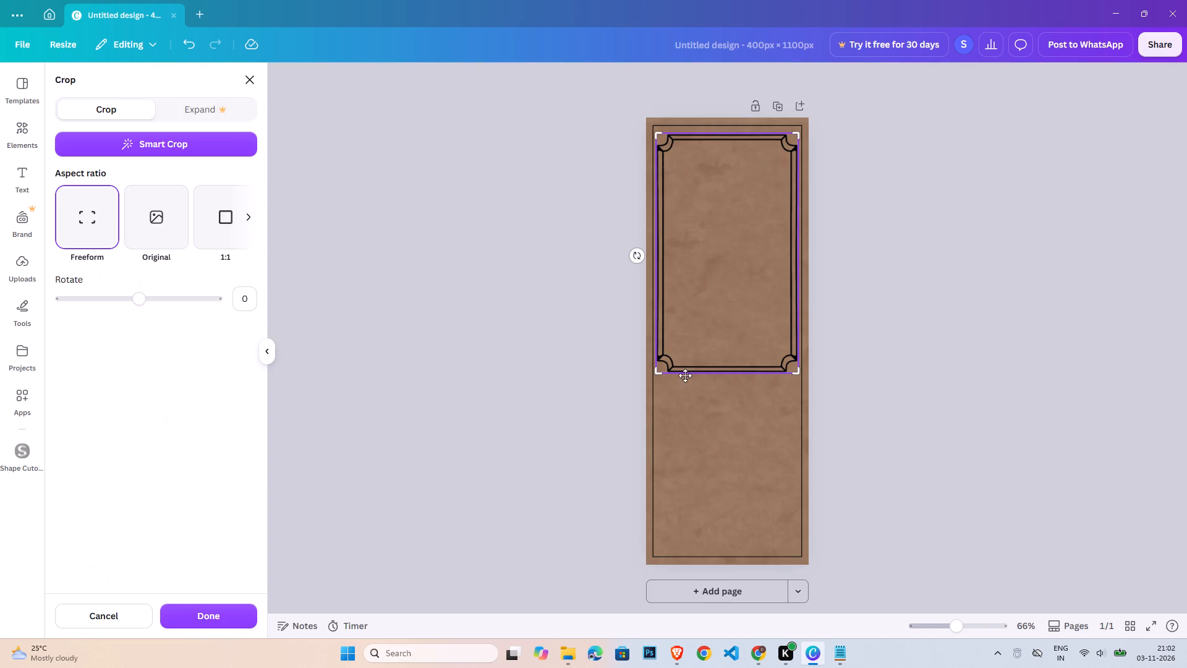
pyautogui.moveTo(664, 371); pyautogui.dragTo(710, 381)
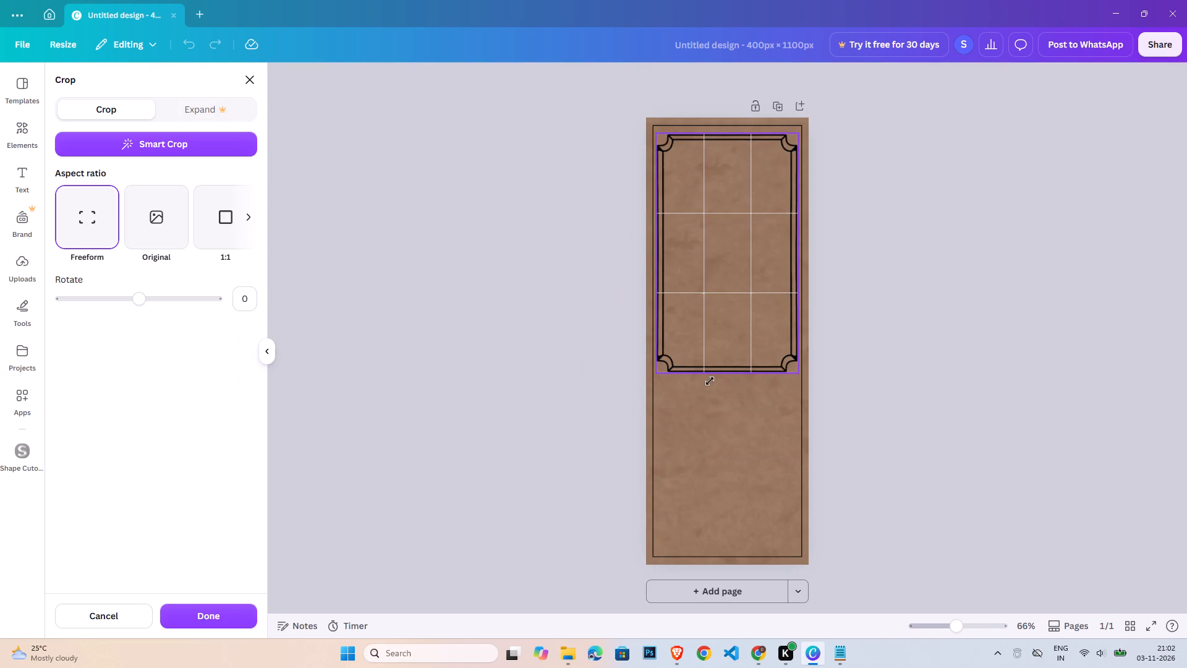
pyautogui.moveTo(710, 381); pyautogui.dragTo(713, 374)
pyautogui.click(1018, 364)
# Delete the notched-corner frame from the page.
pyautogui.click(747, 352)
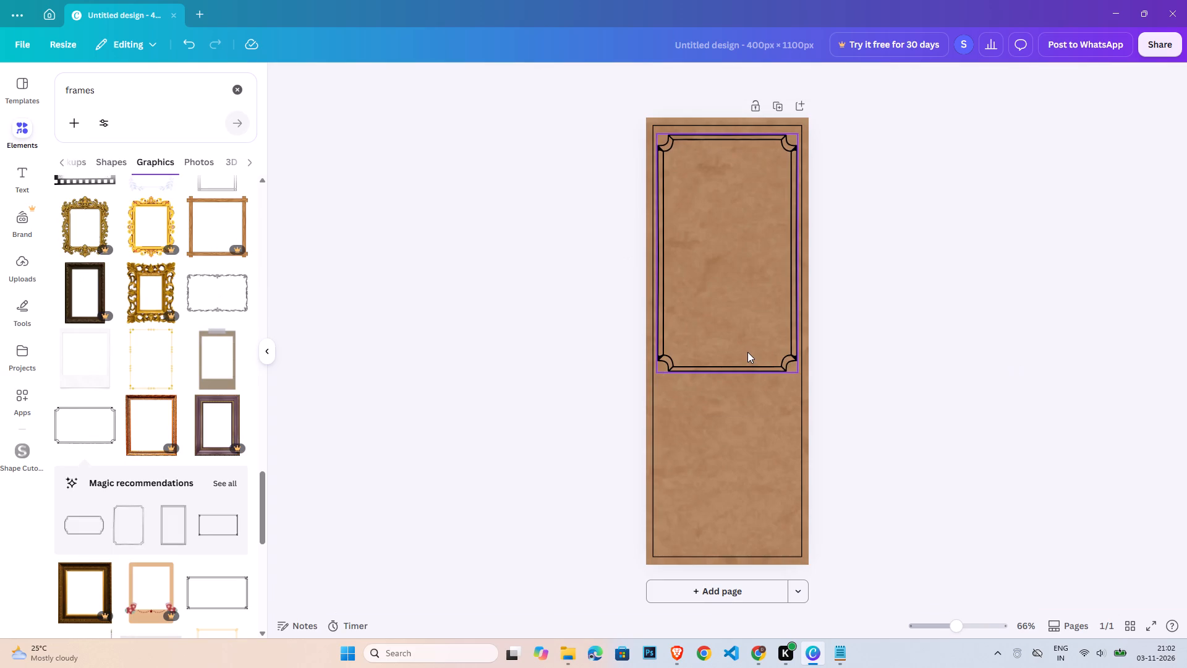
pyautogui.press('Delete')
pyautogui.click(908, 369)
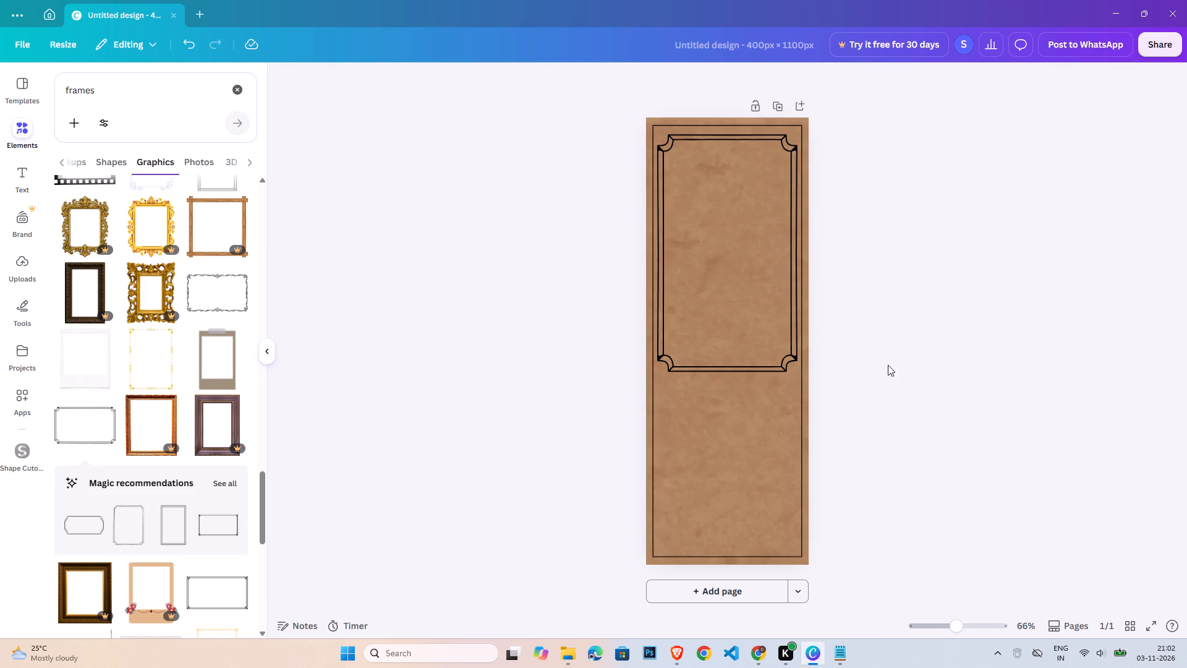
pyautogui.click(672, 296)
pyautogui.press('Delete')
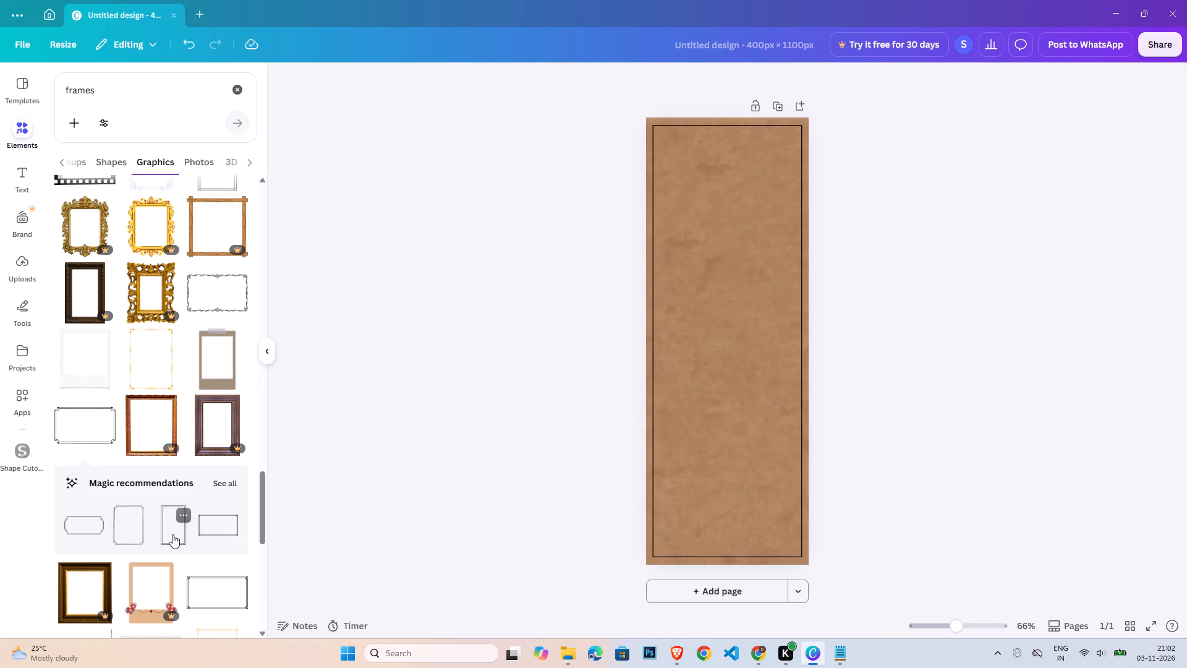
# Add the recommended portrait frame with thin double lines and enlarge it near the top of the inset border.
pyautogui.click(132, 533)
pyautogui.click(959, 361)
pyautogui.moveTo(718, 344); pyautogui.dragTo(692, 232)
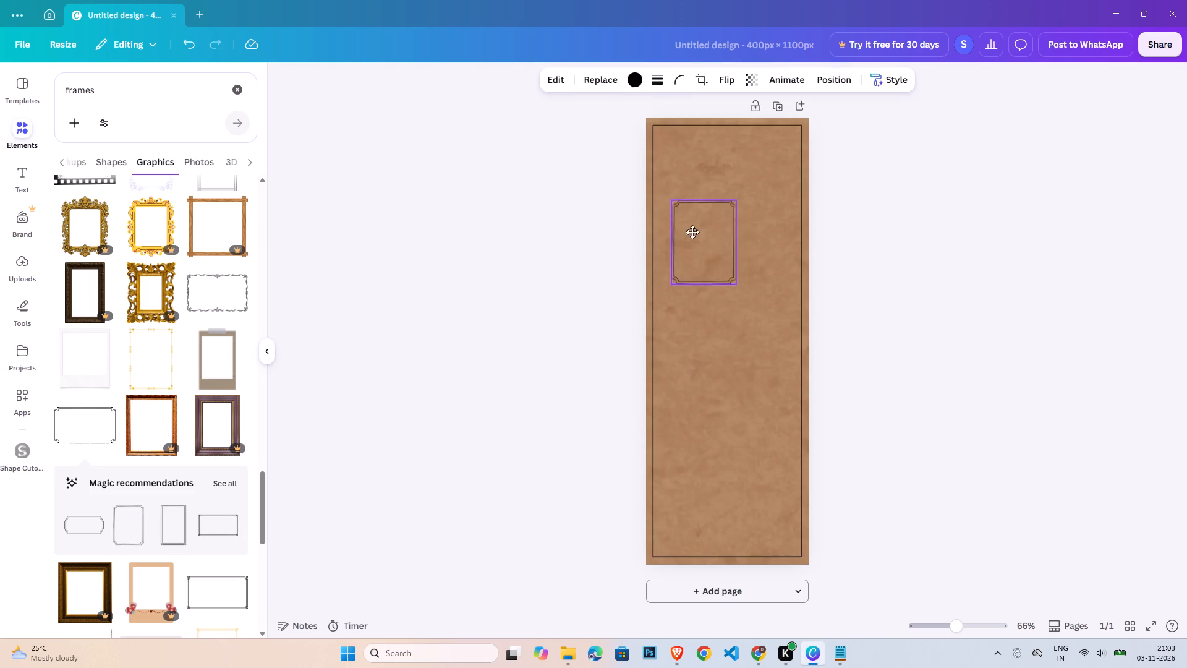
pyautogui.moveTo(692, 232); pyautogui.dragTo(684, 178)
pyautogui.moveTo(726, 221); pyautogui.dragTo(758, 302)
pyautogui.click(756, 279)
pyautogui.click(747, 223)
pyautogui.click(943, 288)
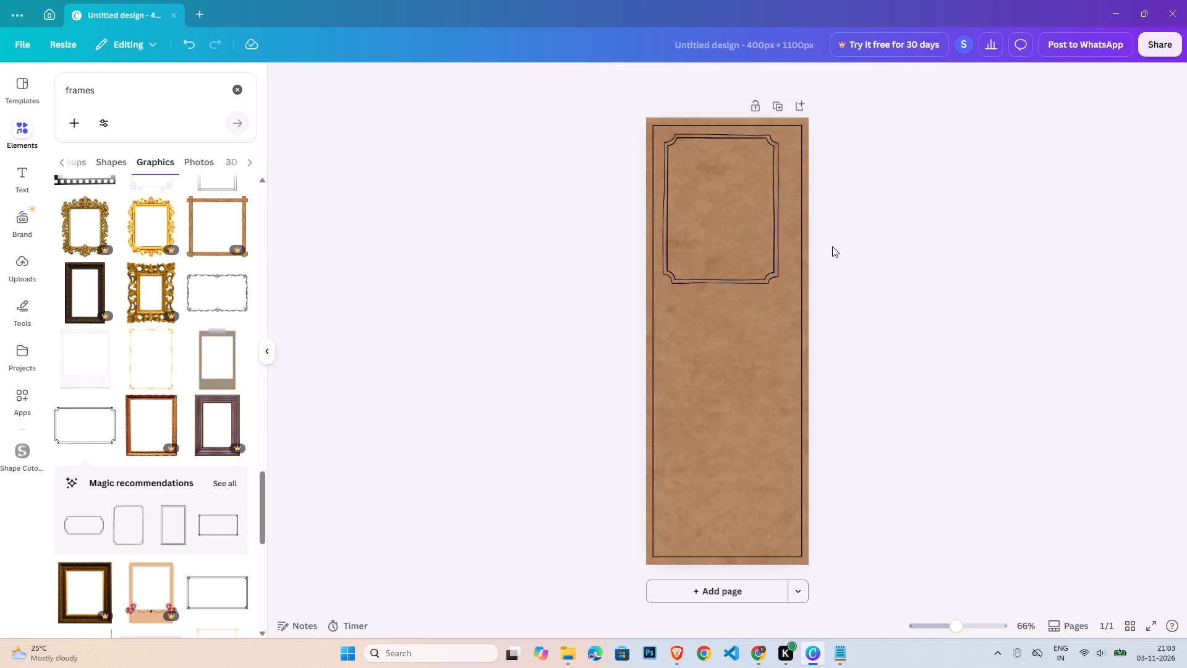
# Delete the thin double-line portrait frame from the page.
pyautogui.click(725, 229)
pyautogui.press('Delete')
# Add the wide rectangular line frame with small decorated corners to the page and rotate it upright.
pyautogui.scroll(-3, 204, 507)
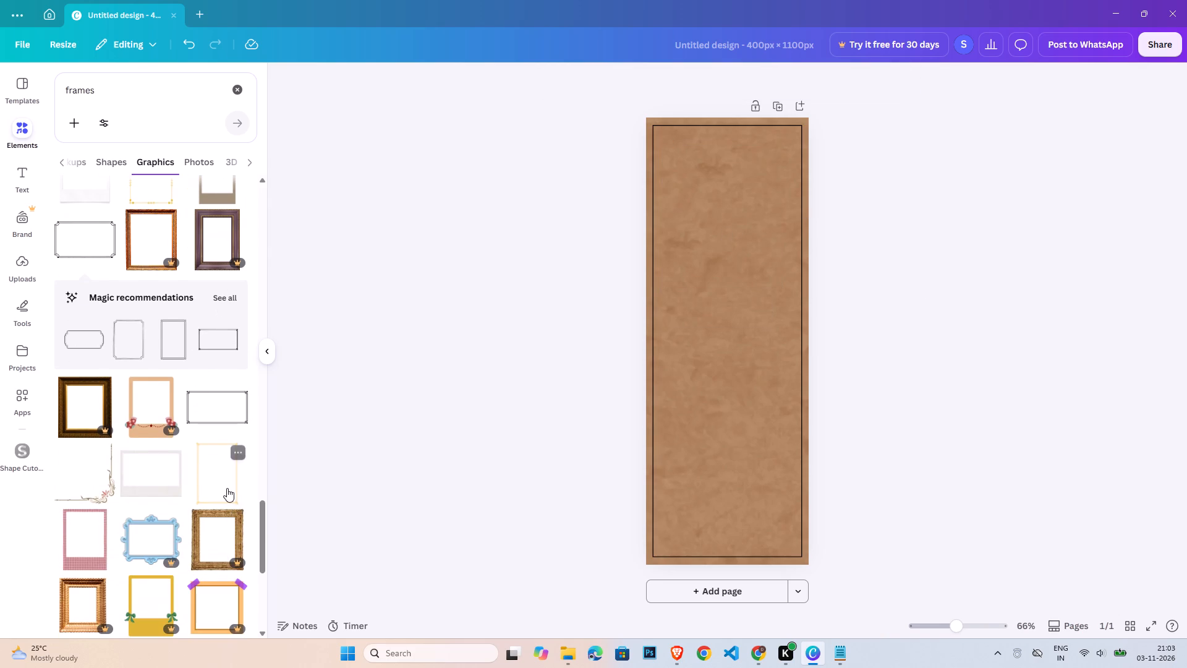
pyautogui.click(198, 407)
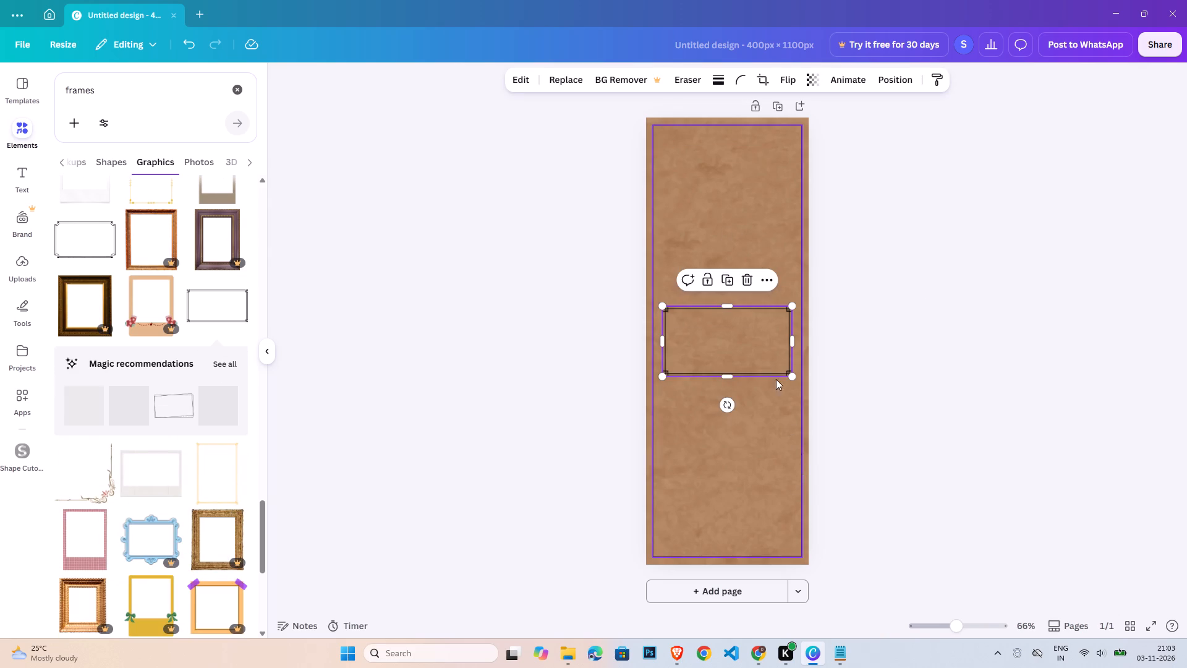
pyautogui.moveTo(726, 403); pyautogui.dragTo(687, 400)
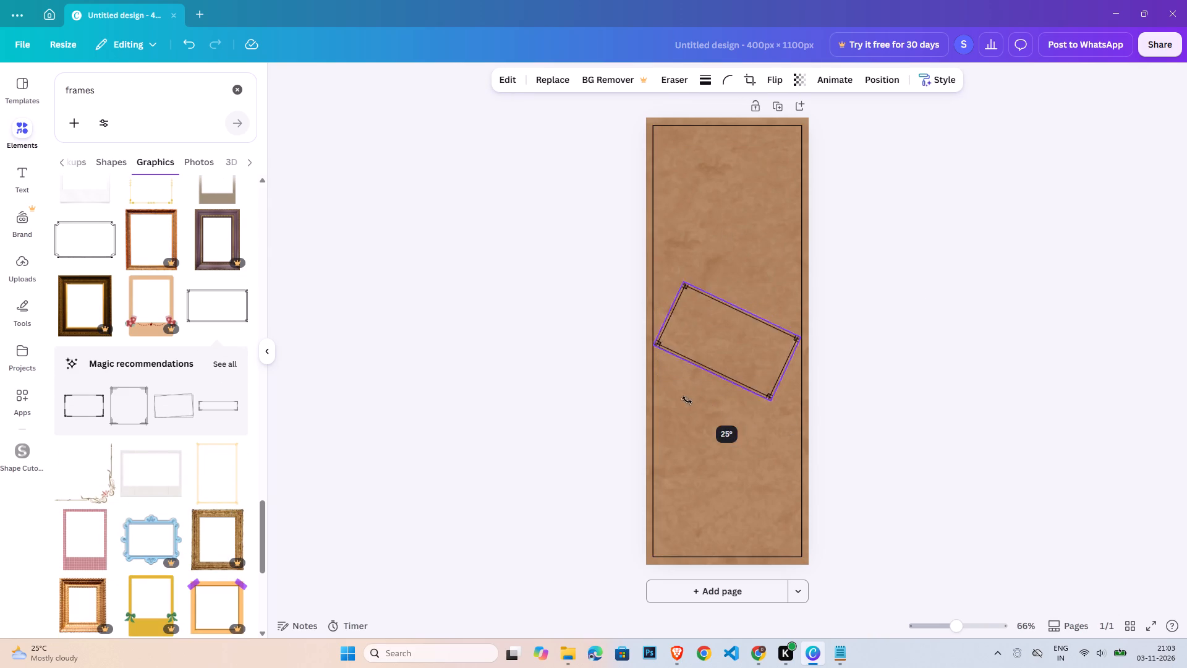
pyautogui.moveTo(687, 400); pyautogui.dragTo(609, 342)
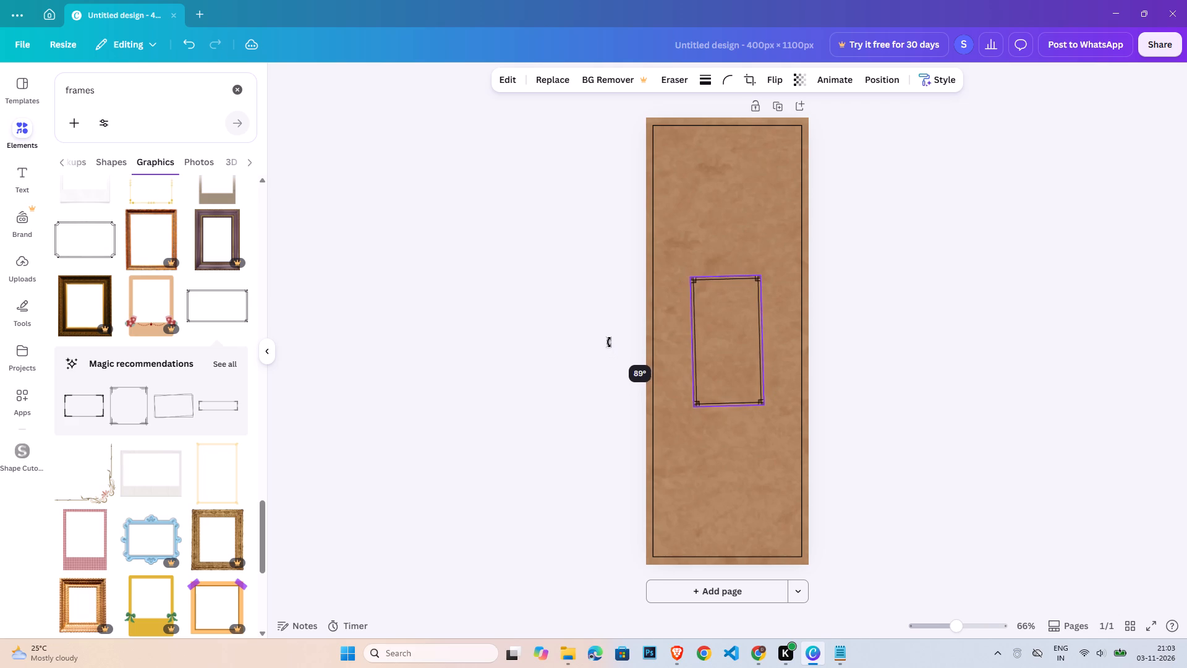
pyautogui.moveTo(609, 342); pyautogui.dragTo(608, 339)
# Position the upright frame inside the inset border and stretch it to fill the border, about 1,031 px long.
pyautogui.moveTo(714, 344); pyautogui.dragTo(692, 210)
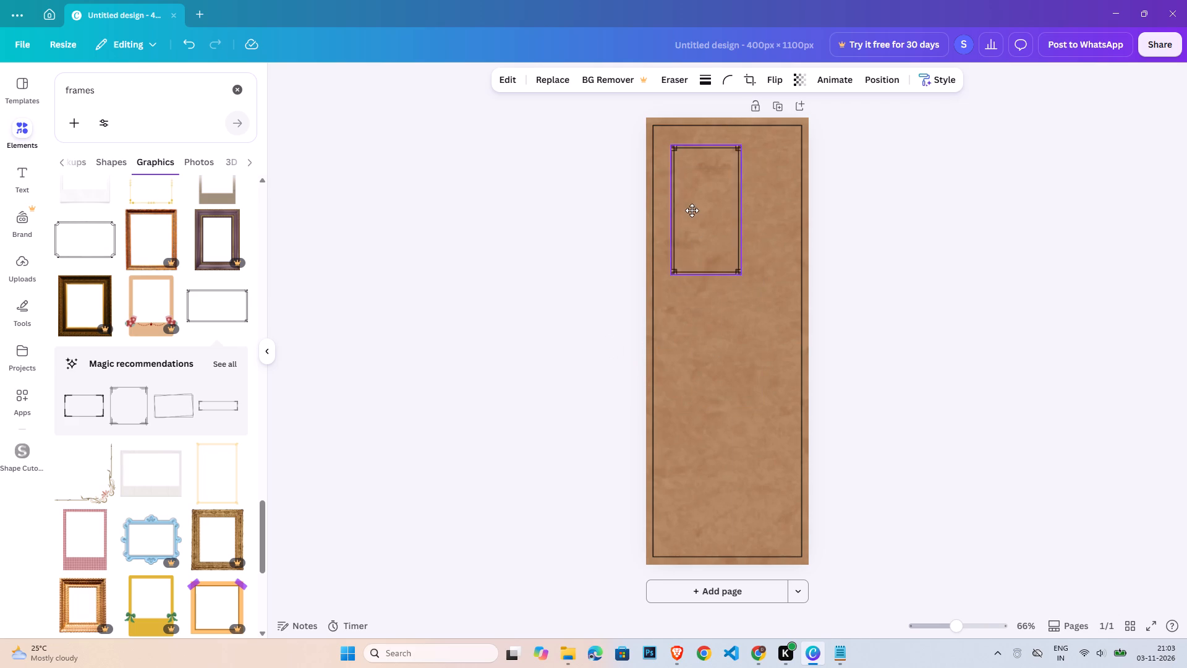
pyautogui.moveTo(692, 210); pyautogui.dragTo(679, 197)
pyautogui.moveTo(732, 257); pyautogui.dragTo(789, 393)
pyautogui.moveTo(717, 389); pyautogui.dragTo(732, 548)
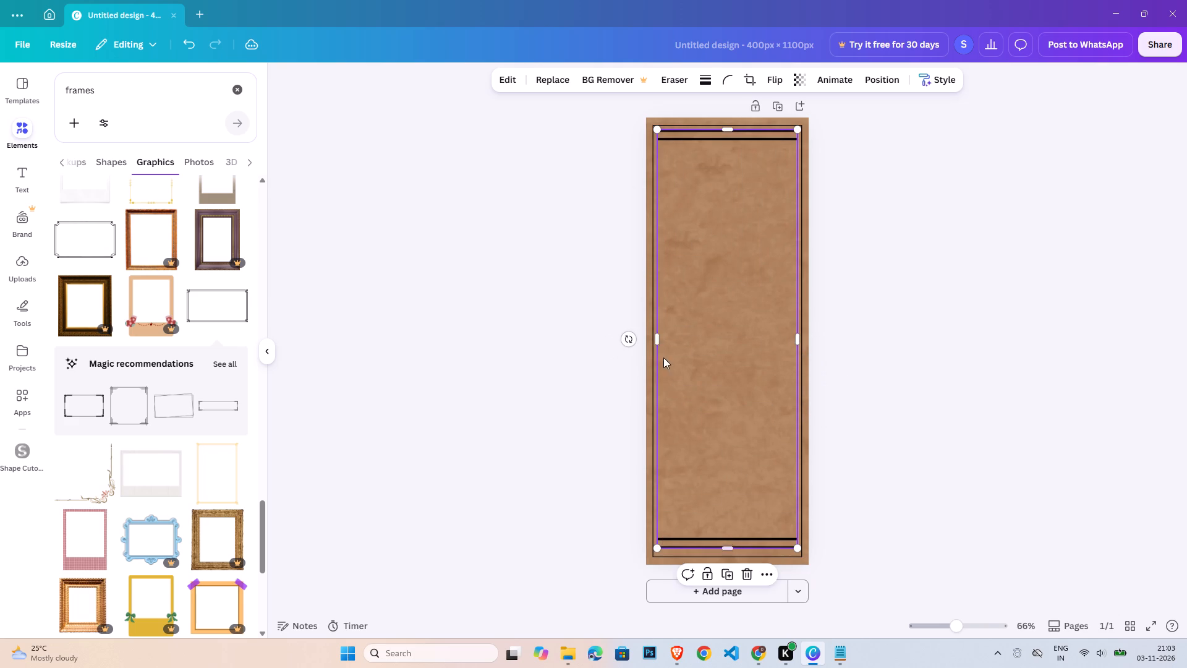
pyautogui.click(659, 327)
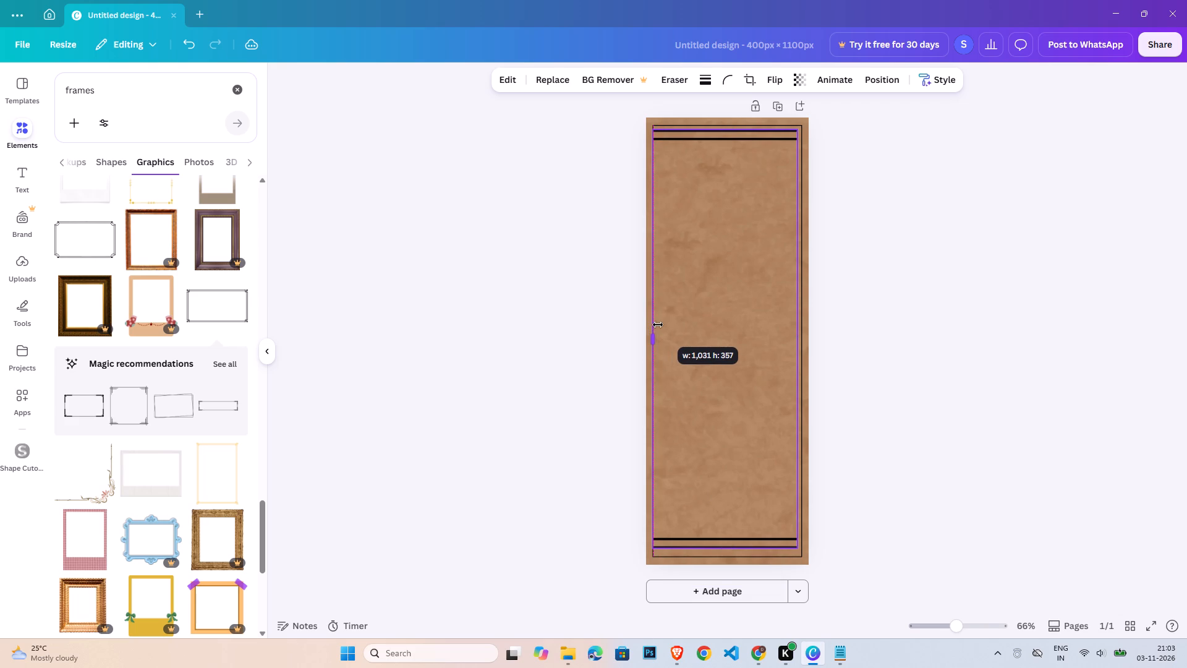
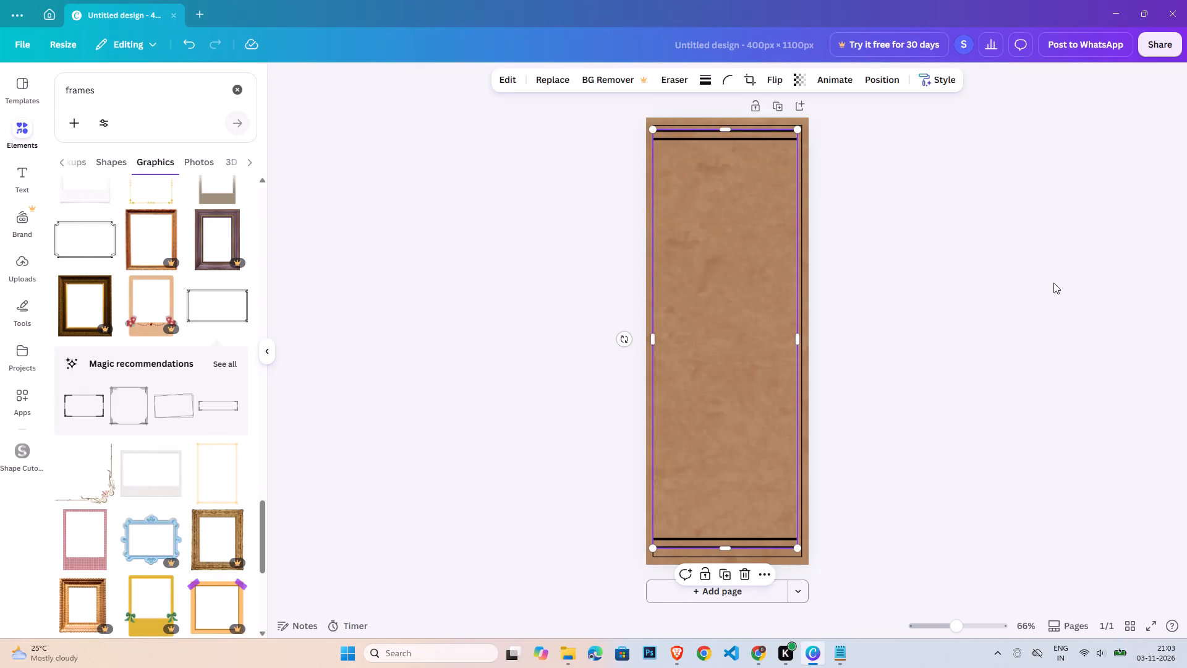
# Delete the upright decorative line frame from the page, keeping the thin inset border and cardboard background.
pyautogui.click(731, 306)
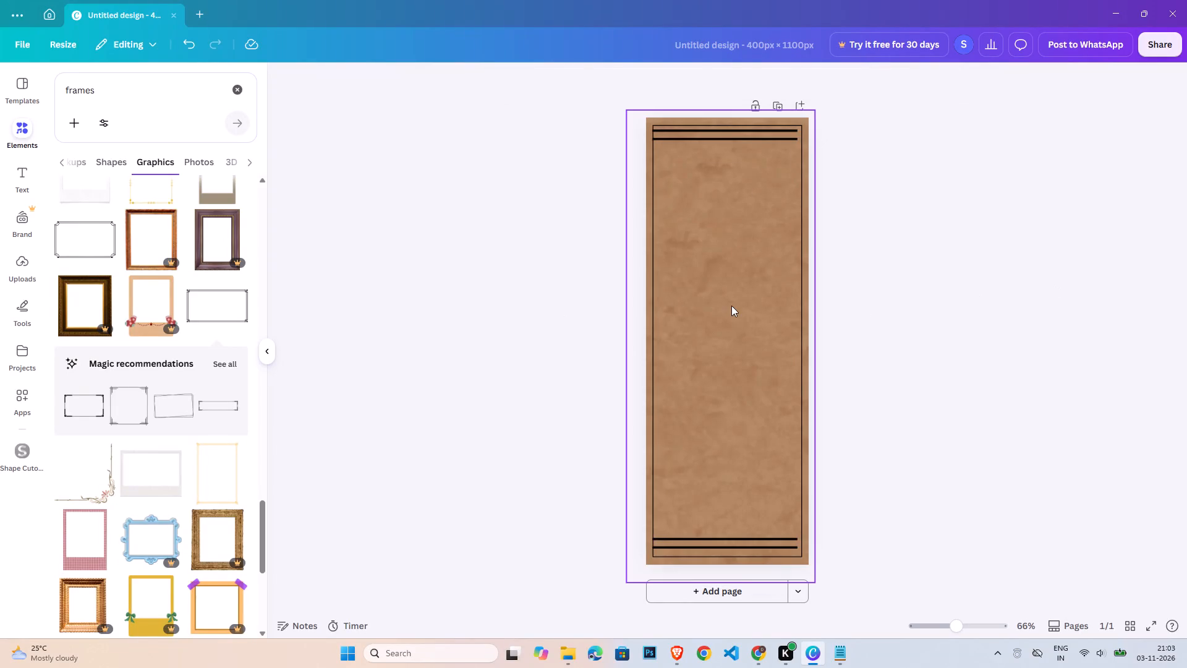
pyautogui.press('Delete')
pyautogui.click(870, 371)
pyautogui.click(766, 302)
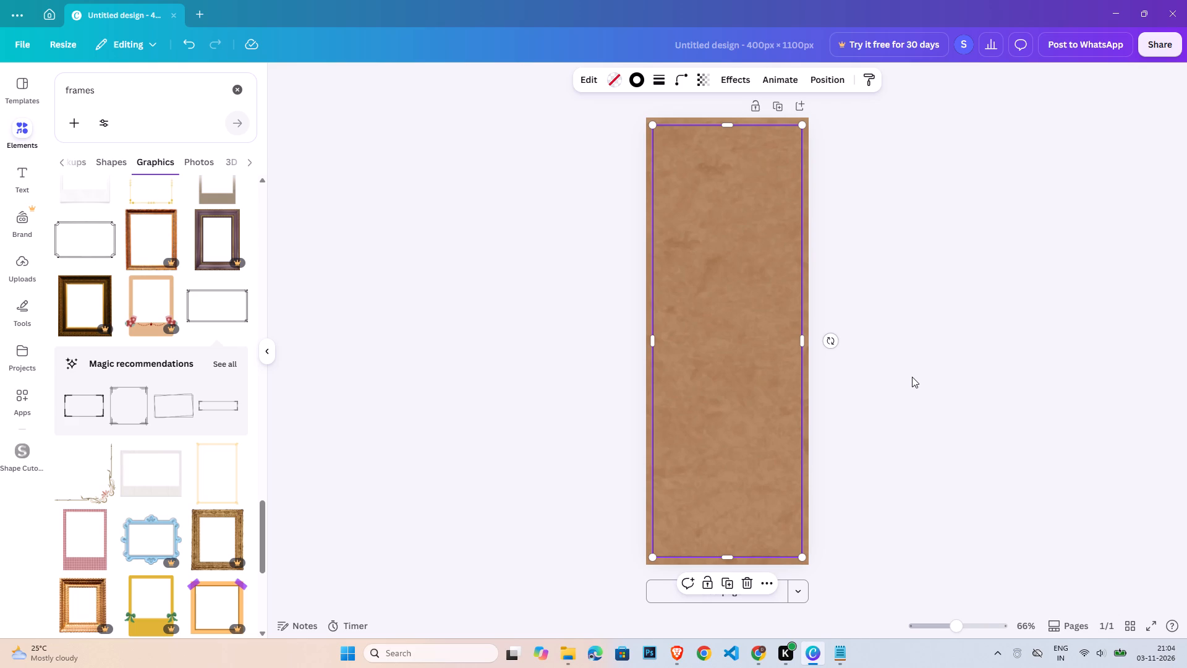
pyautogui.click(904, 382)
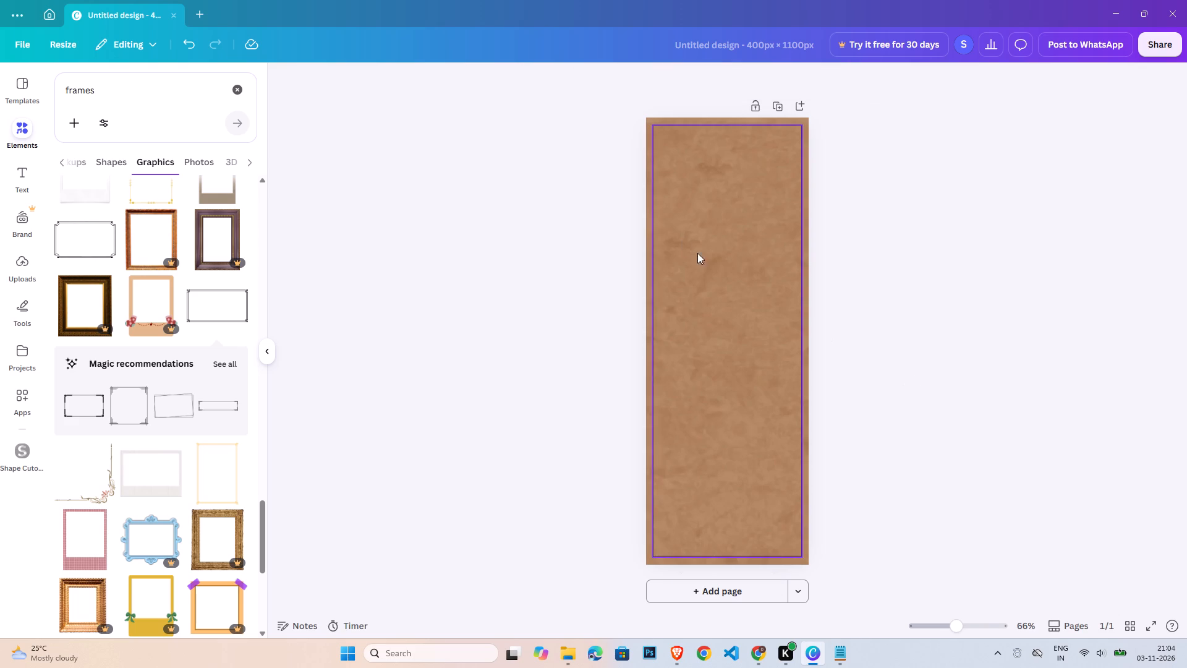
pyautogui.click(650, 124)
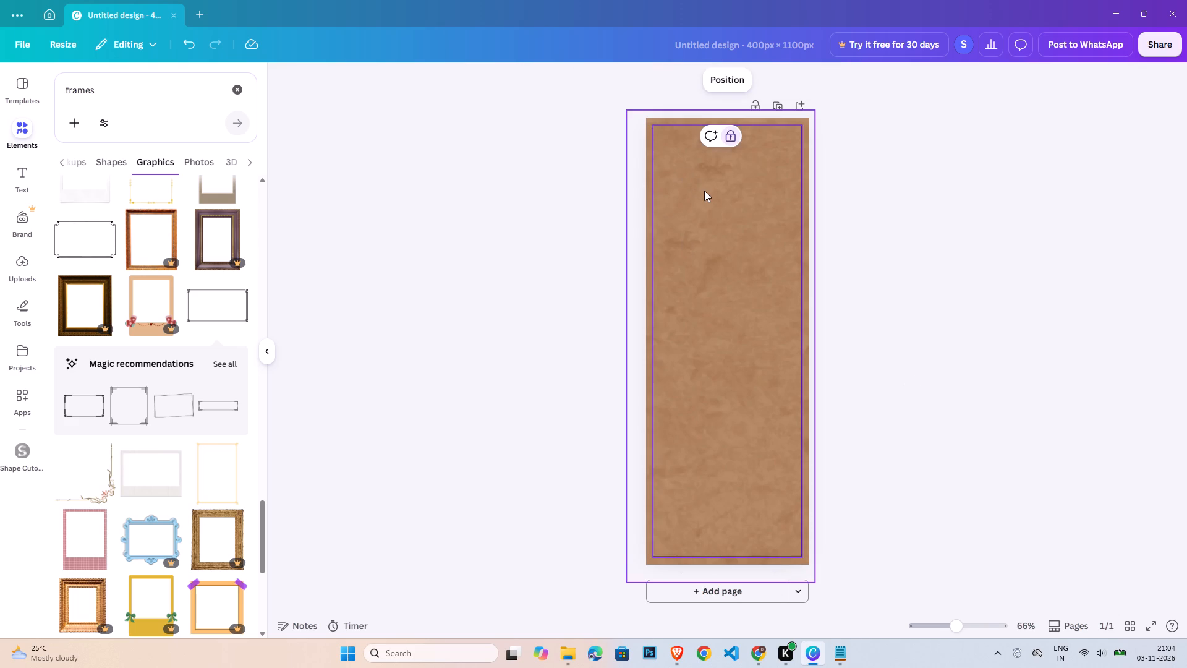
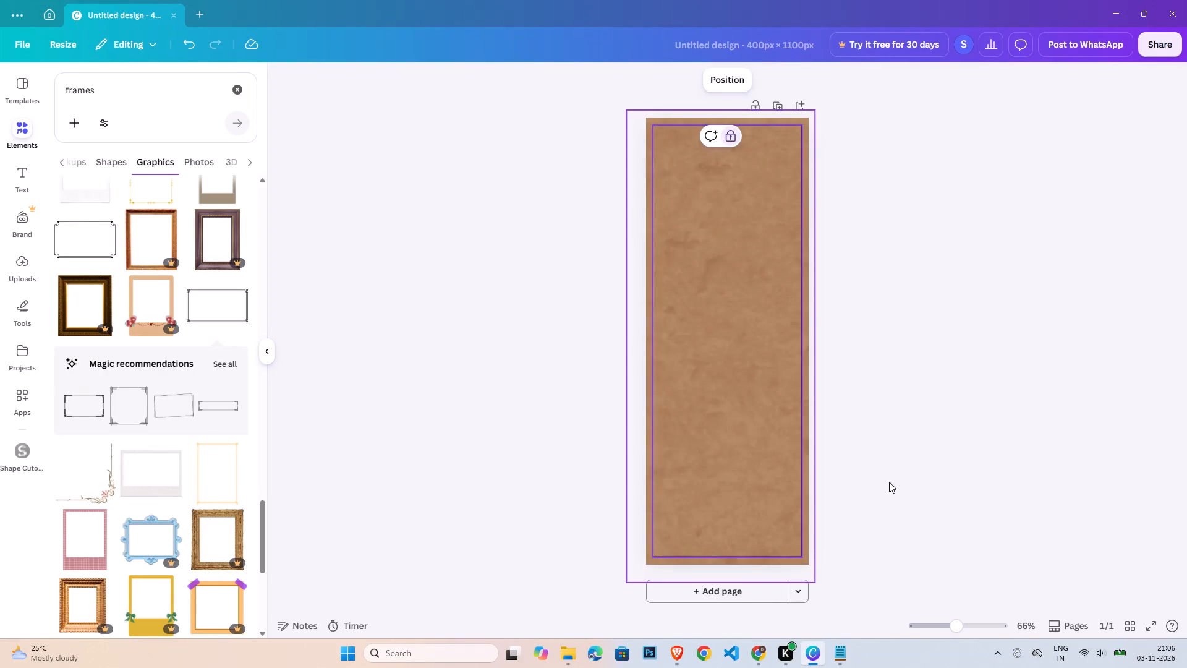
# Check the title font list in Notepad, and add a two-line heading reading "CINDER & BEAN" centred near the top of the Canva page.
pyautogui.click(712, 422)
pyautogui.click(1074, 531)
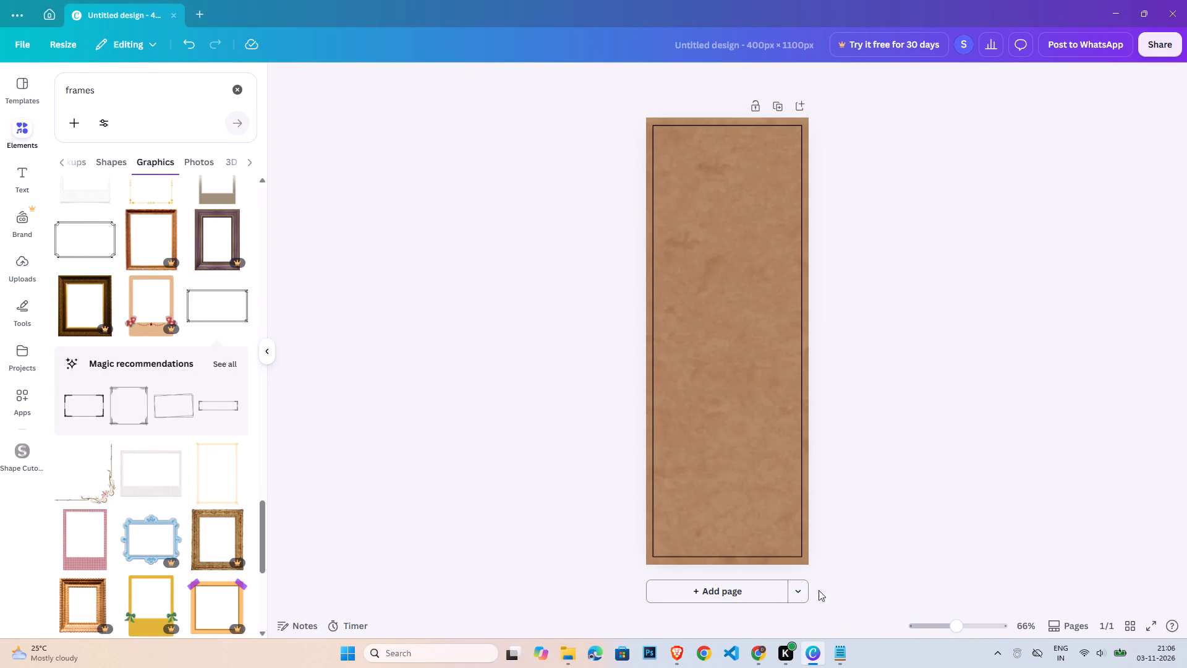
pyautogui.click(833, 657)
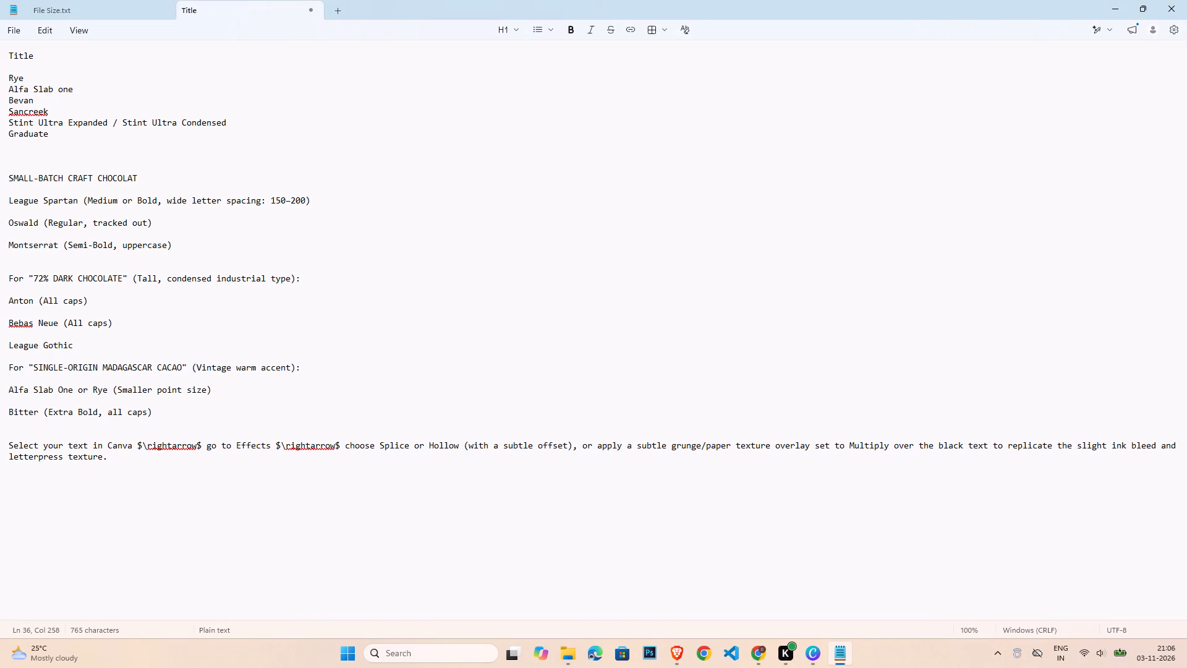
pyautogui.doubleClick(16, 81)
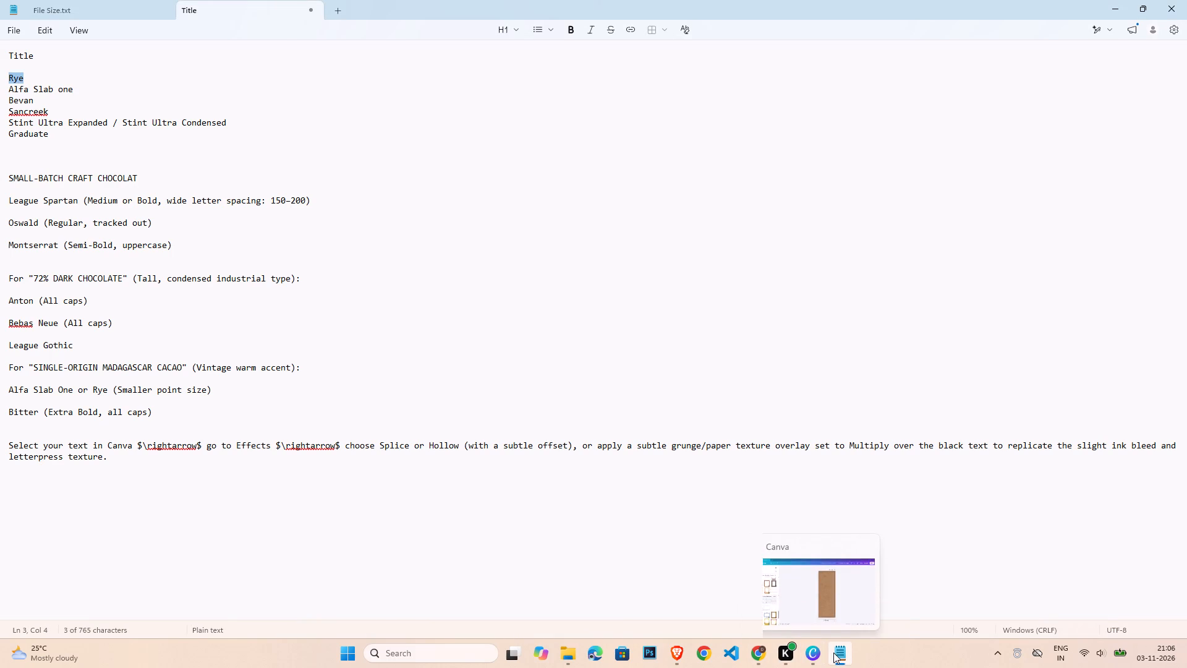
pyautogui.click(817, 659)
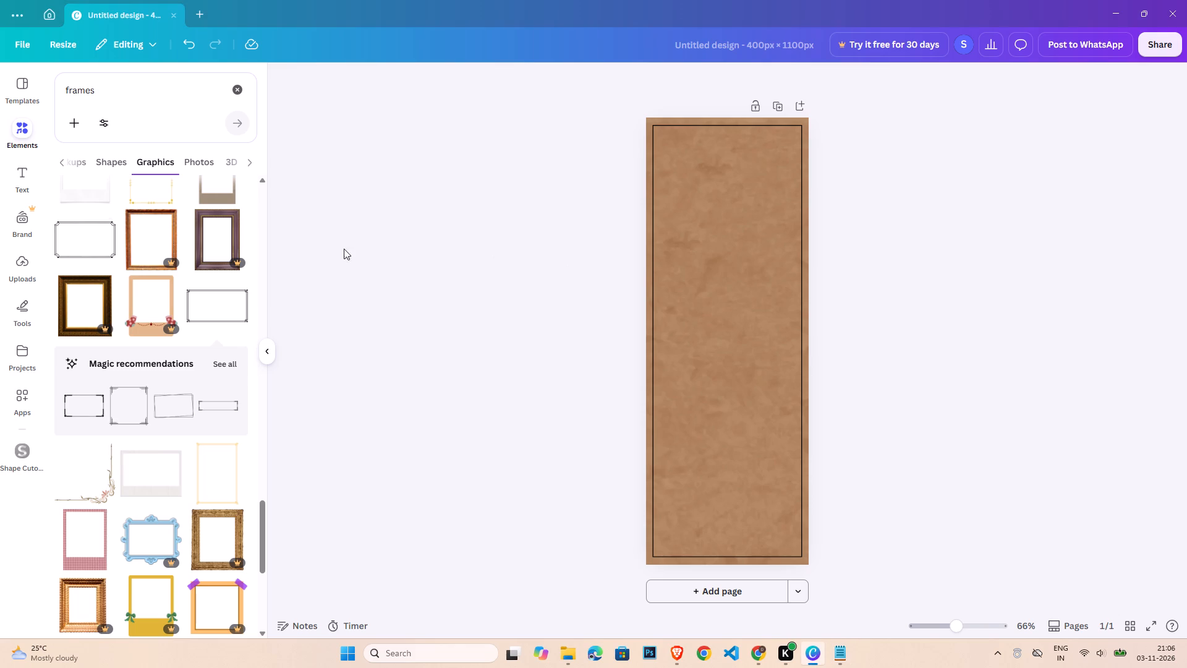
pyautogui.click(28, 181)
pyautogui.click(164, 279)
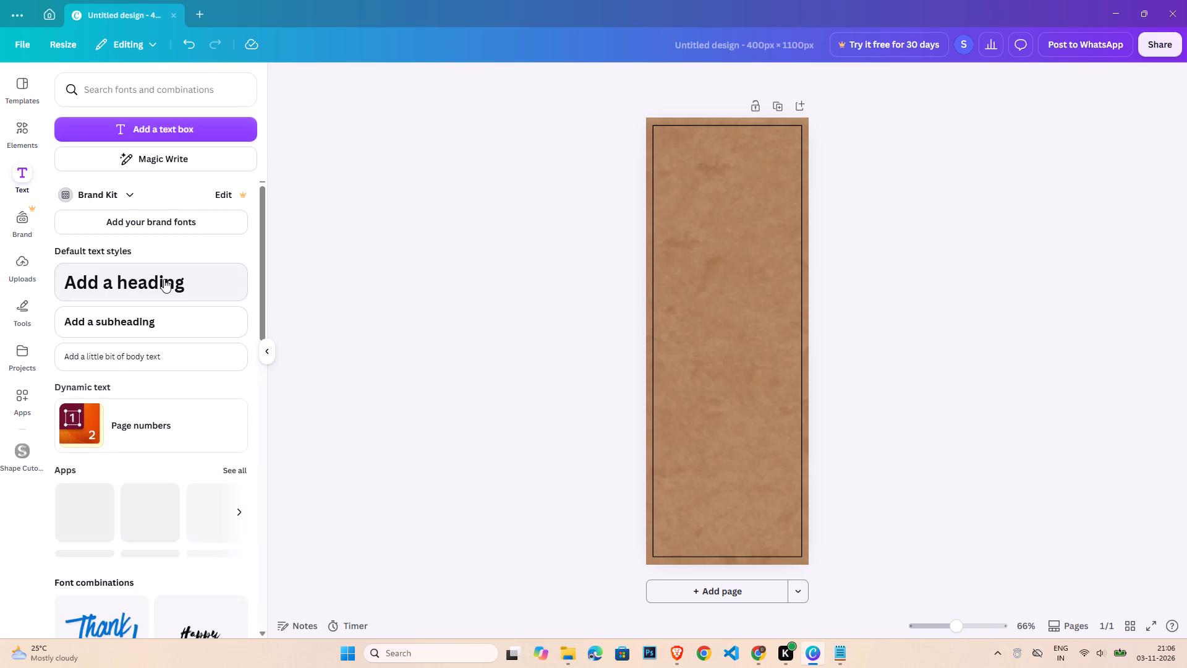
pyautogui.click(843, 357)
pyautogui.moveTo(736, 345); pyautogui.dragTo(738, 184)
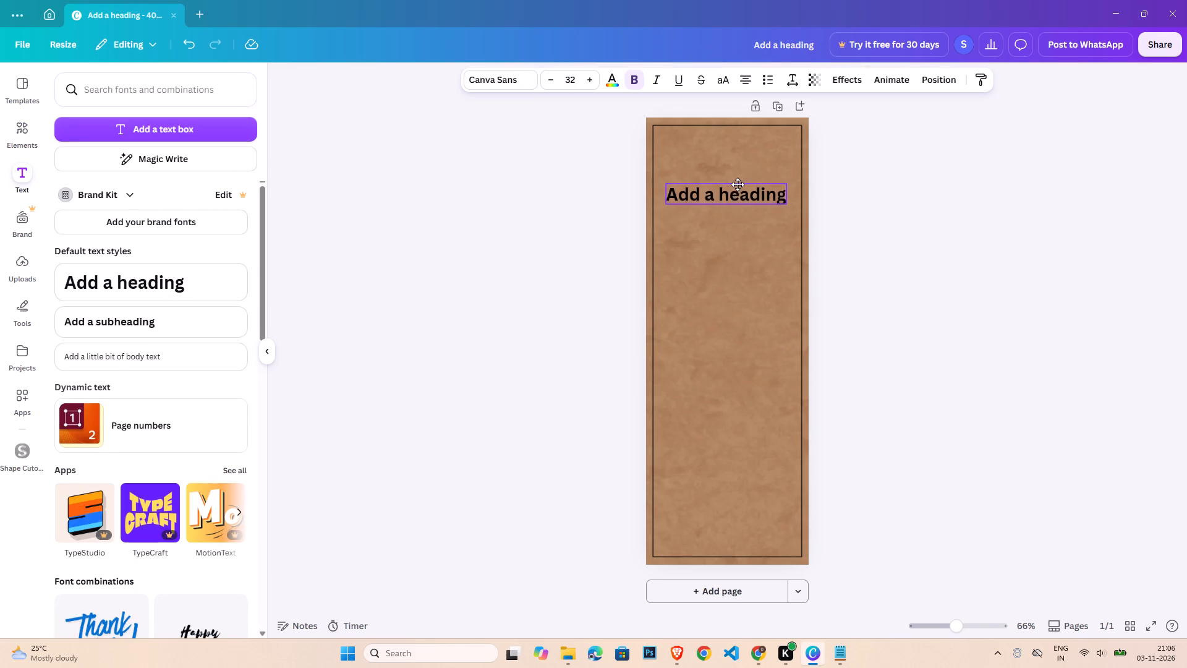
pyautogui.moveTo(738, 184); pyautogui.dragTo(735, 158)
pyautogui.doubleClick(735, 158)
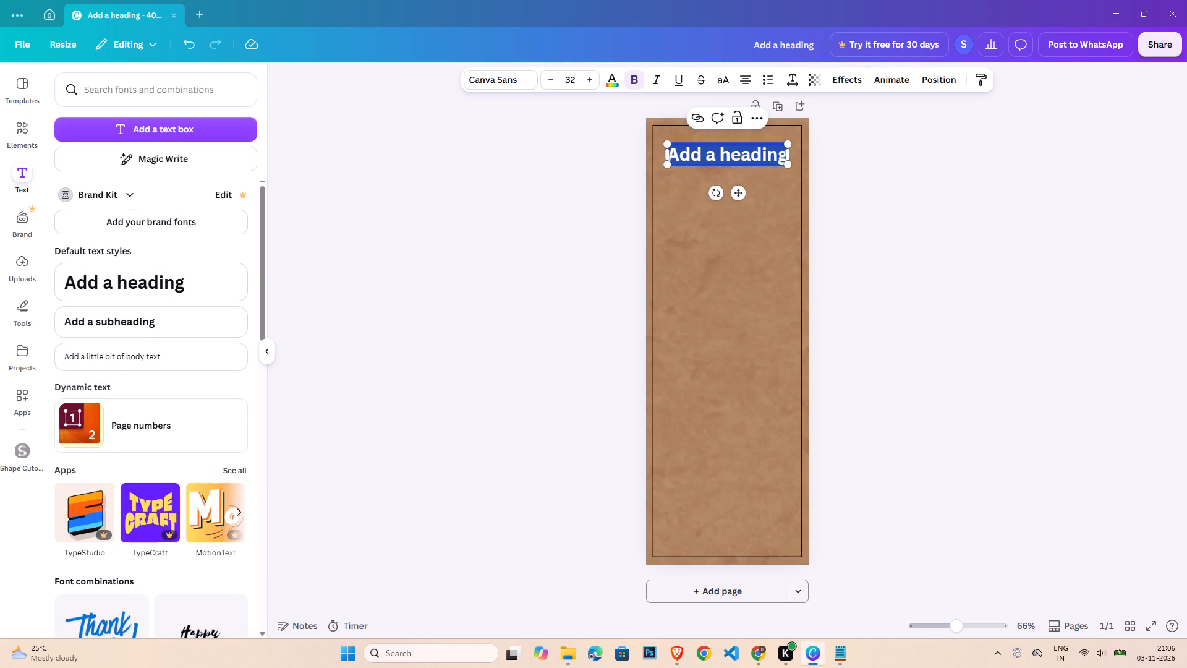
pyautogui.write('CINDER')
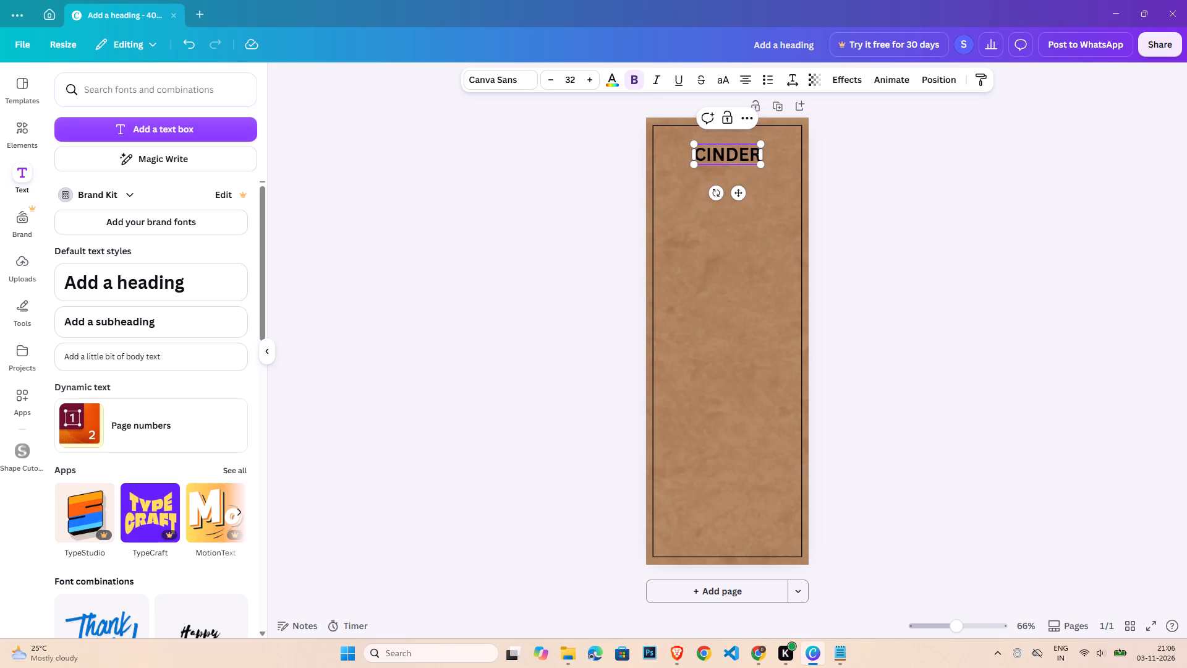
pyautogui.hotkey('shift', 'Return')
pyautogui.write('& BEAN')
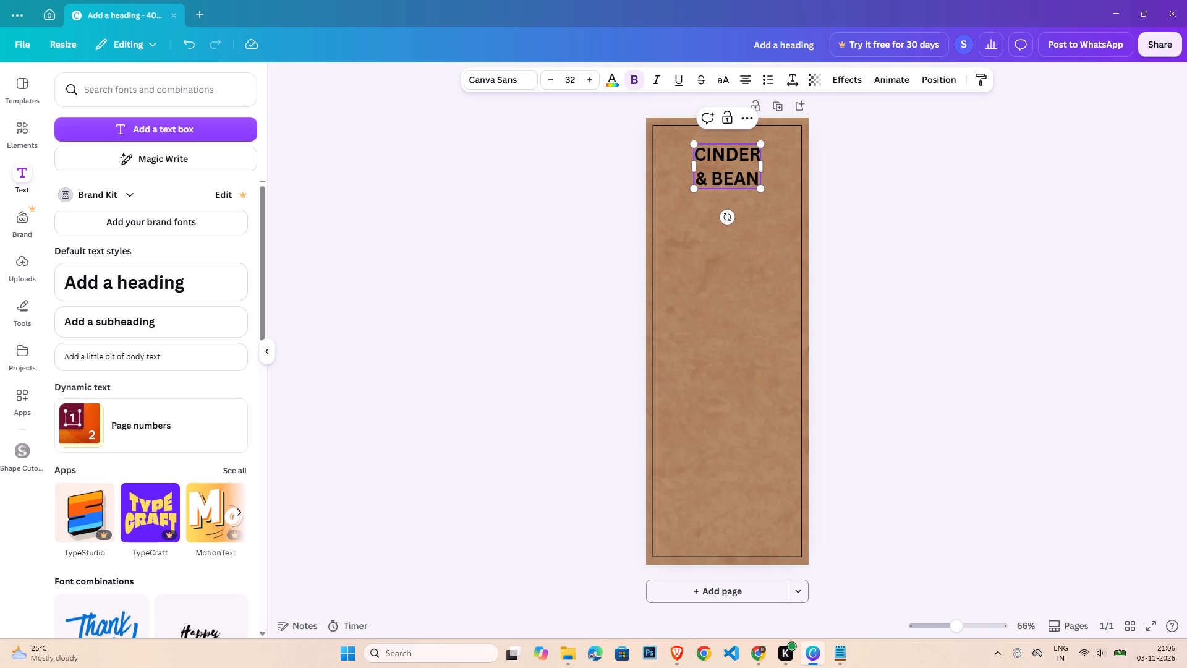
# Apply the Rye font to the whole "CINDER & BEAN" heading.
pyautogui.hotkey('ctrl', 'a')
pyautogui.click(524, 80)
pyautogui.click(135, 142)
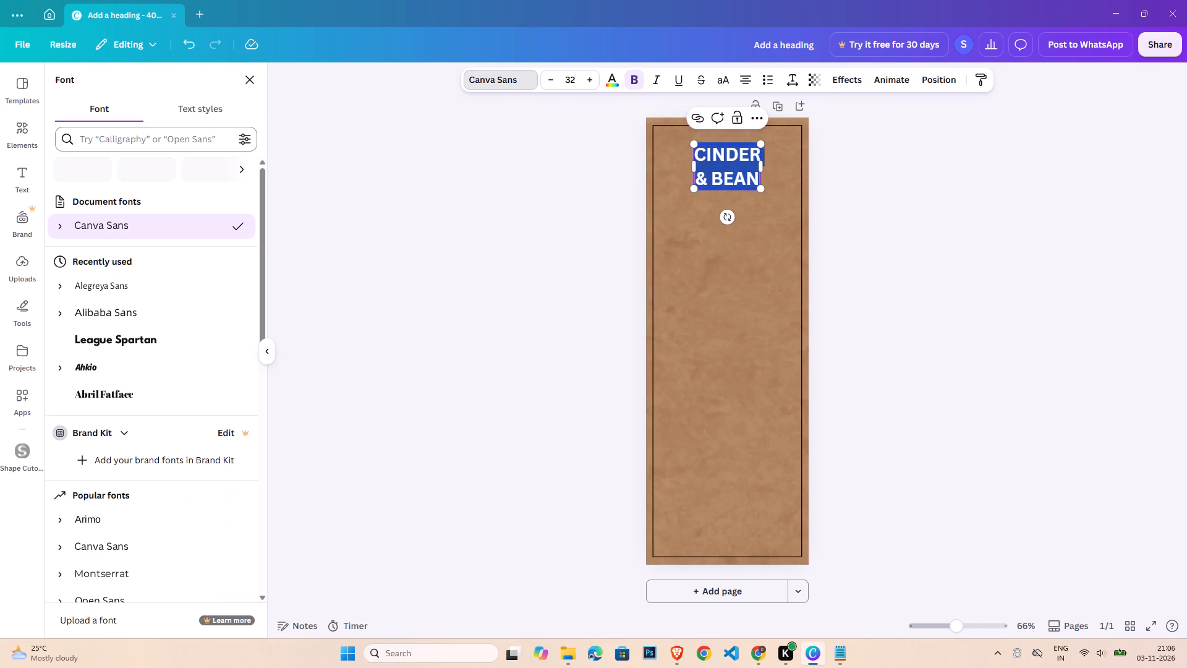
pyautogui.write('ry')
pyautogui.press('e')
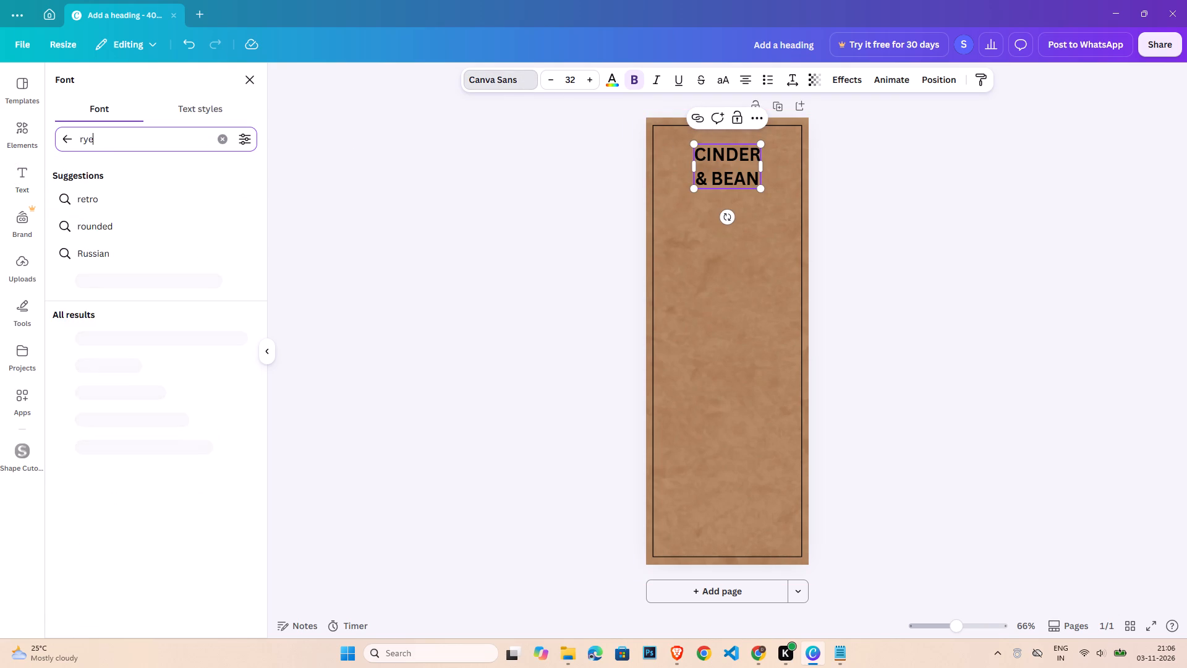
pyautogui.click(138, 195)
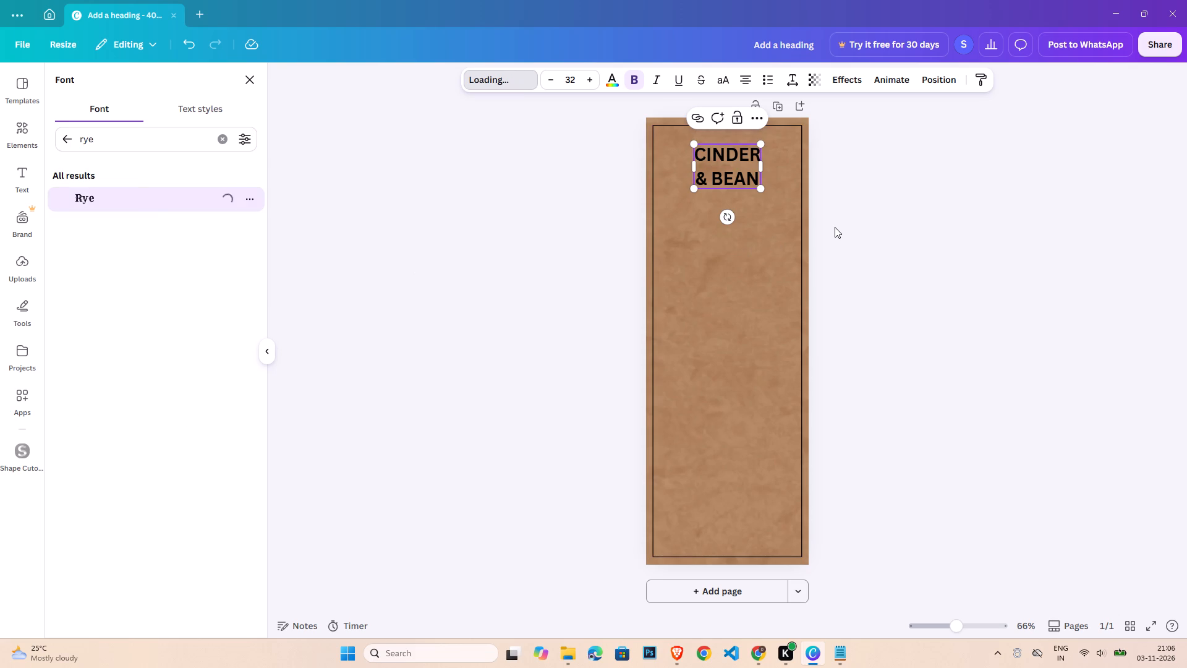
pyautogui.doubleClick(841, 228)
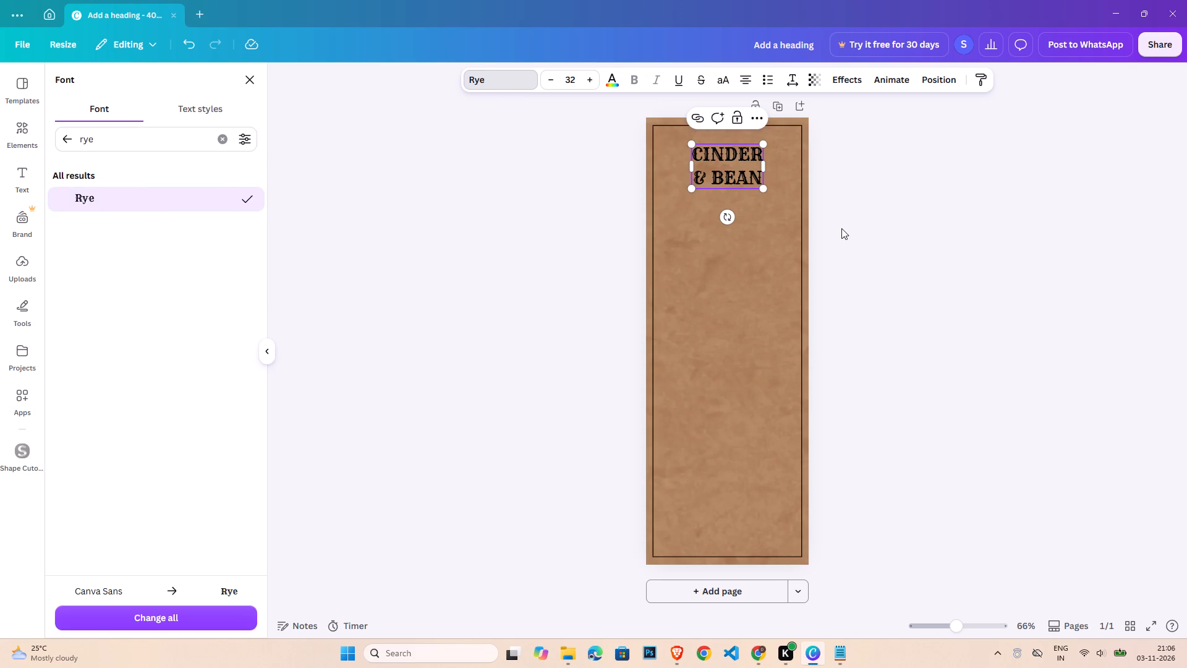
# Enlarge the heading to a font size of about 65 and centre it just inside the border's top edge.
pyautogui.moveTo(746, 176); pyautogui.dragTo(706, 159)
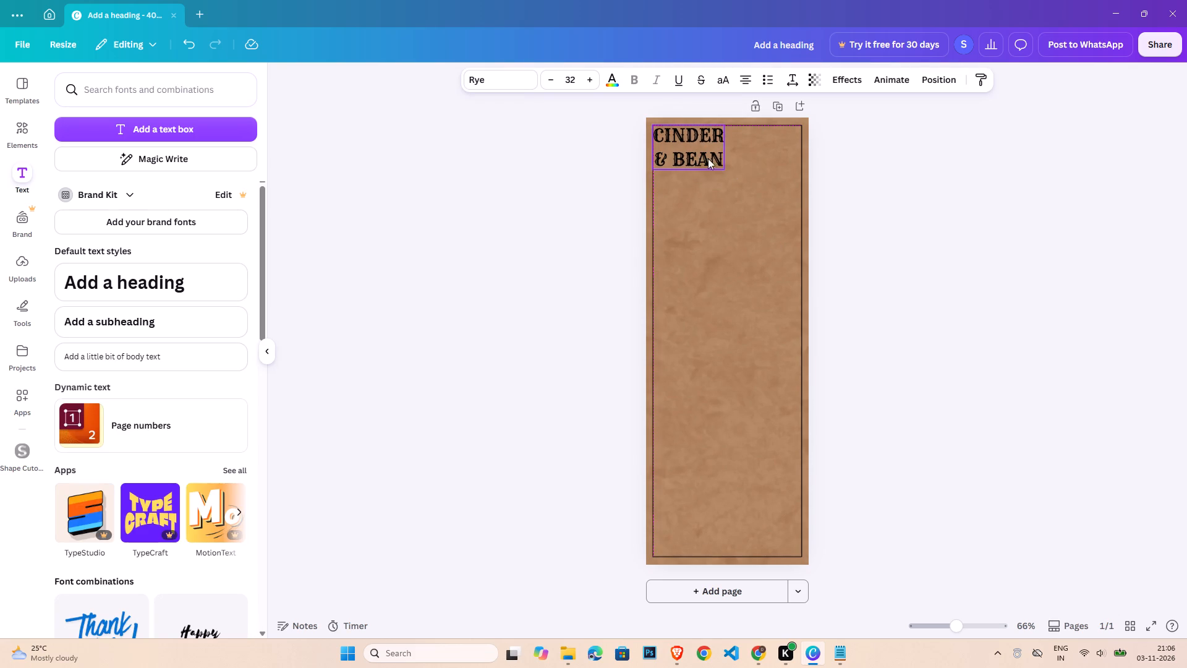
pyautogui.moveTo(723, 168); pyautogui.dragTo(763, 207)
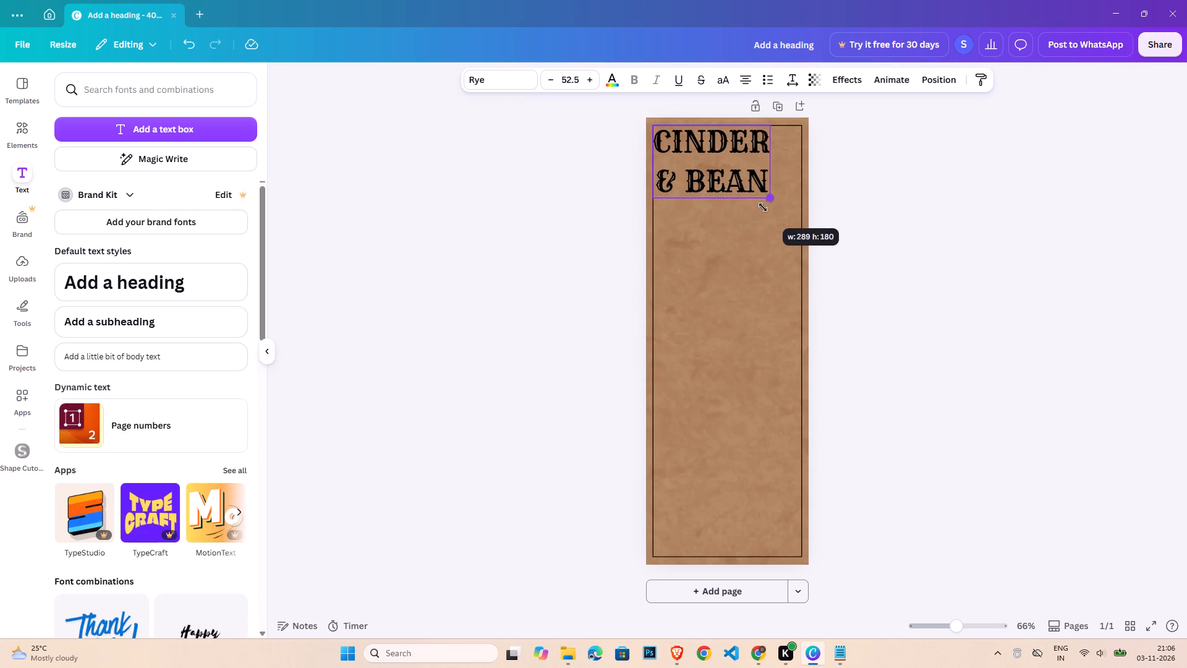
pyautogui.moveTo(763, 207); pyautogui.dragTo(784, 233)
pyautogui.moveTo(888, 220); pyautogui.dragTo(883, 218)
pyautogui.click(758, 168)
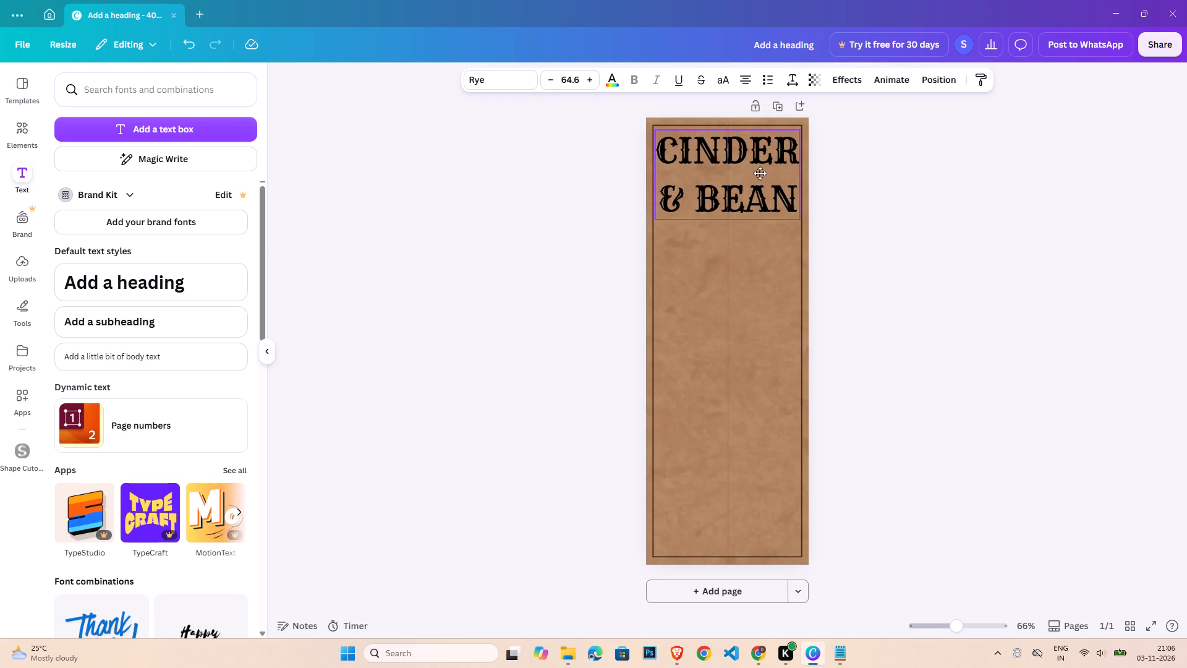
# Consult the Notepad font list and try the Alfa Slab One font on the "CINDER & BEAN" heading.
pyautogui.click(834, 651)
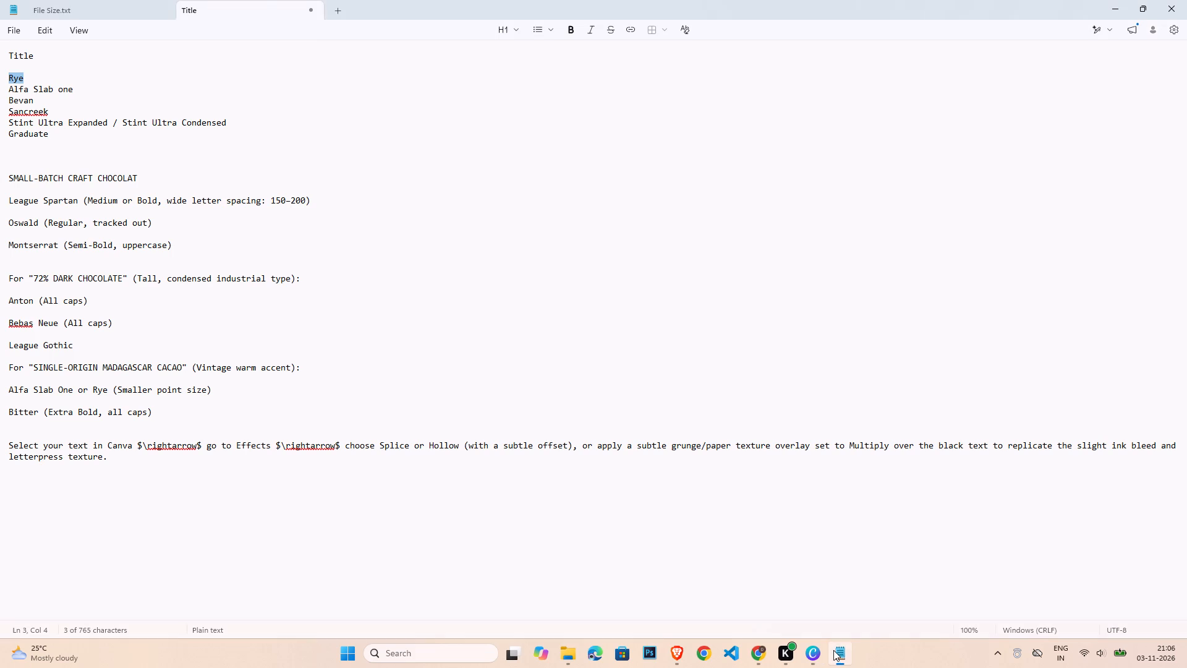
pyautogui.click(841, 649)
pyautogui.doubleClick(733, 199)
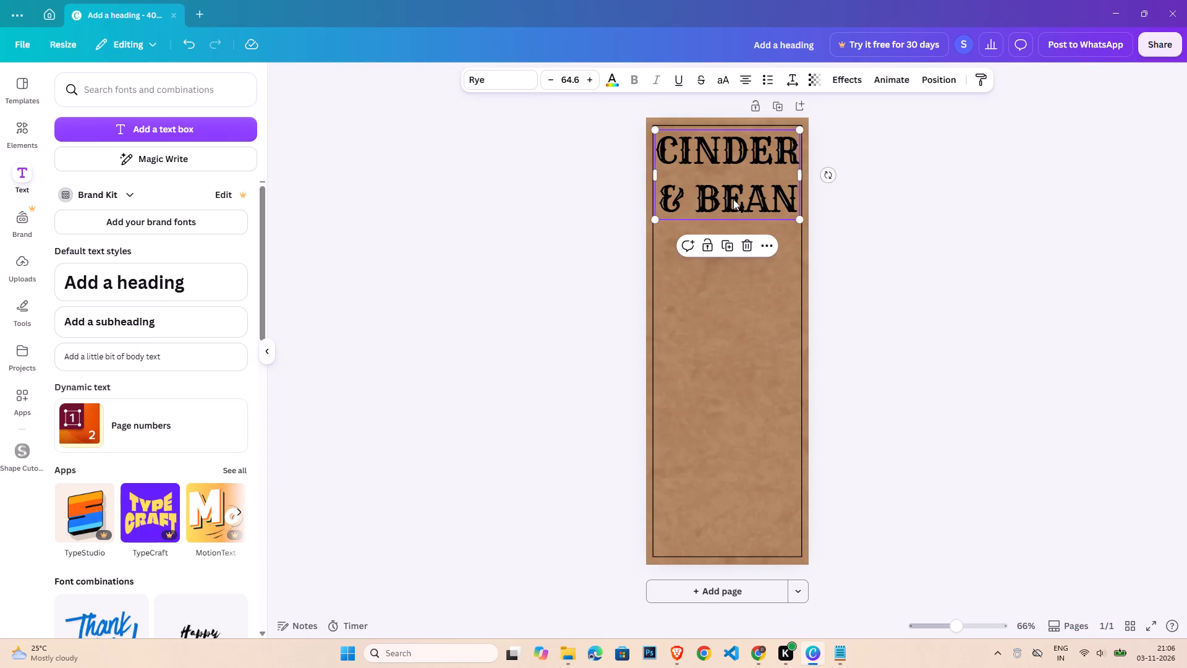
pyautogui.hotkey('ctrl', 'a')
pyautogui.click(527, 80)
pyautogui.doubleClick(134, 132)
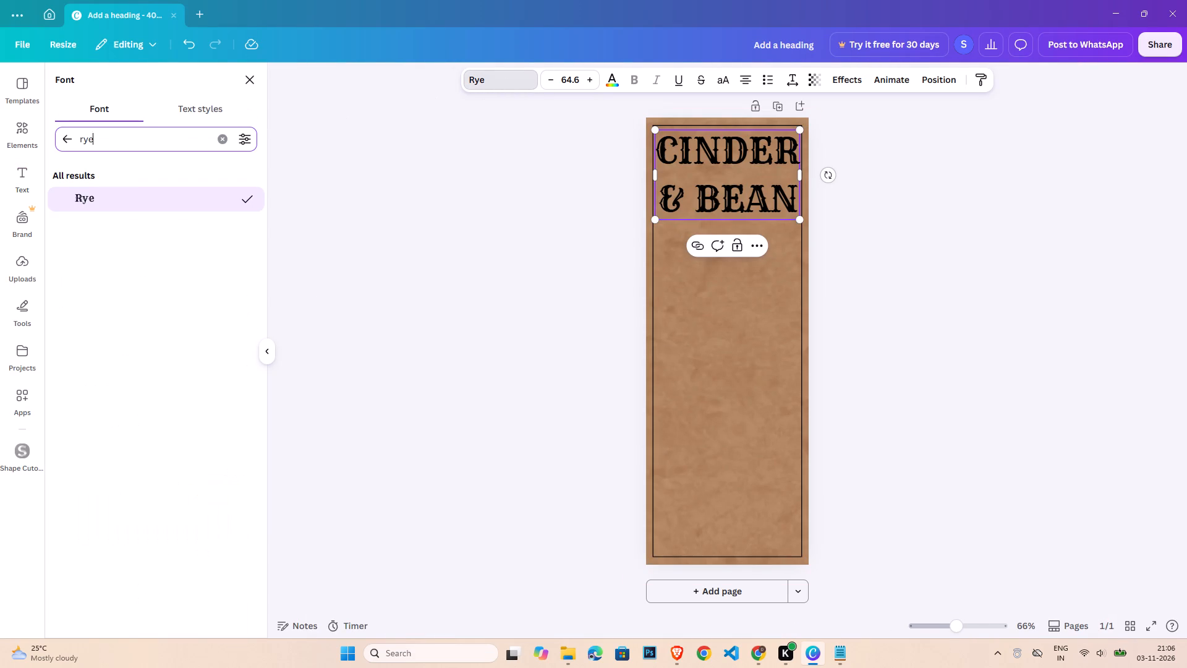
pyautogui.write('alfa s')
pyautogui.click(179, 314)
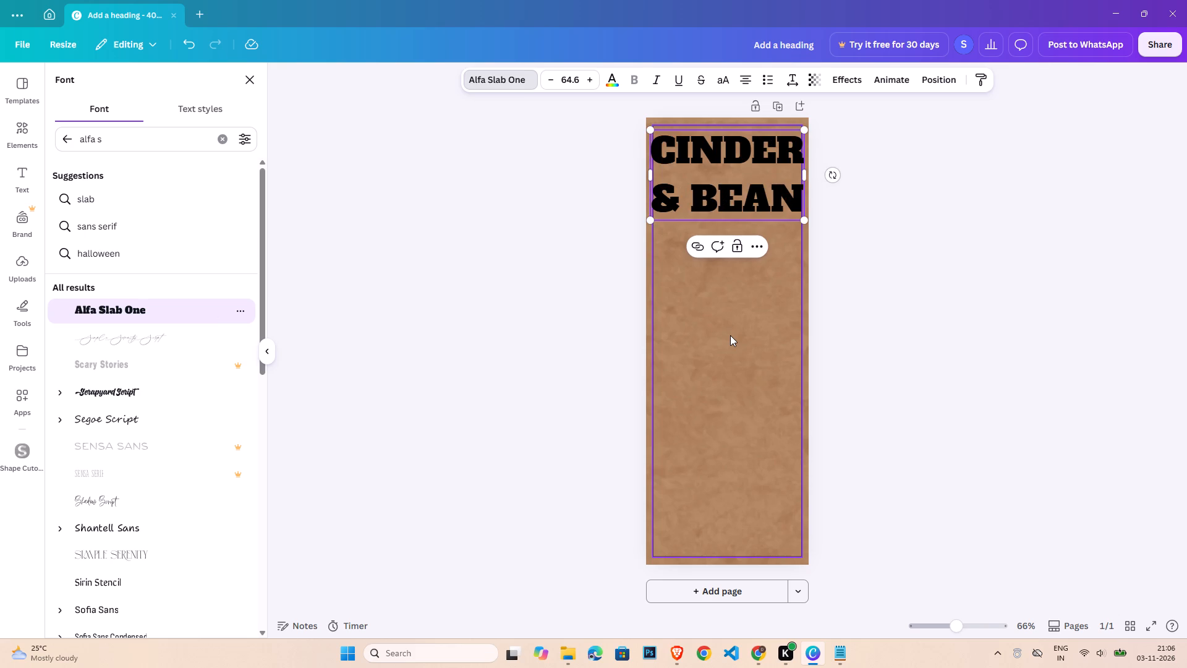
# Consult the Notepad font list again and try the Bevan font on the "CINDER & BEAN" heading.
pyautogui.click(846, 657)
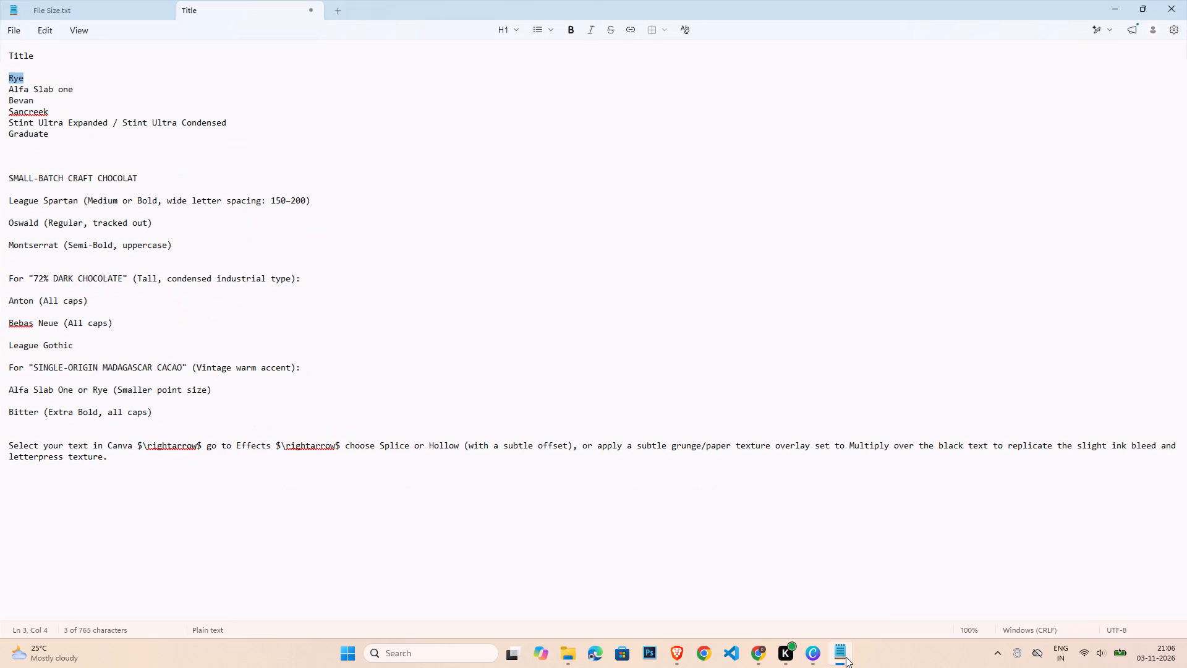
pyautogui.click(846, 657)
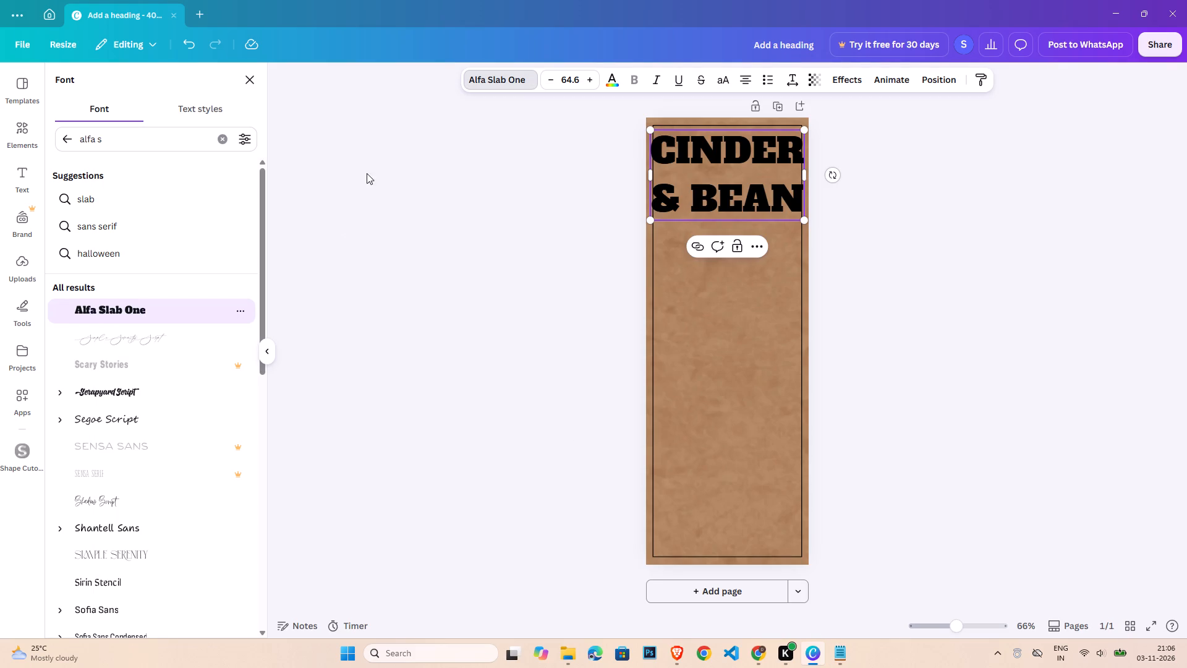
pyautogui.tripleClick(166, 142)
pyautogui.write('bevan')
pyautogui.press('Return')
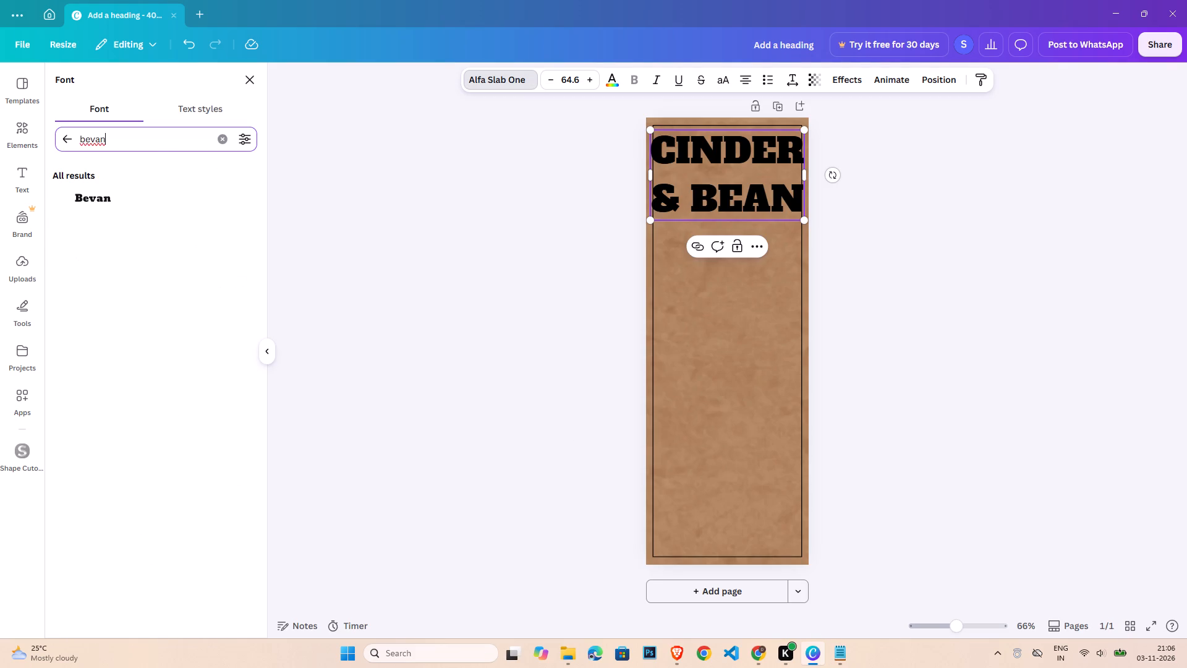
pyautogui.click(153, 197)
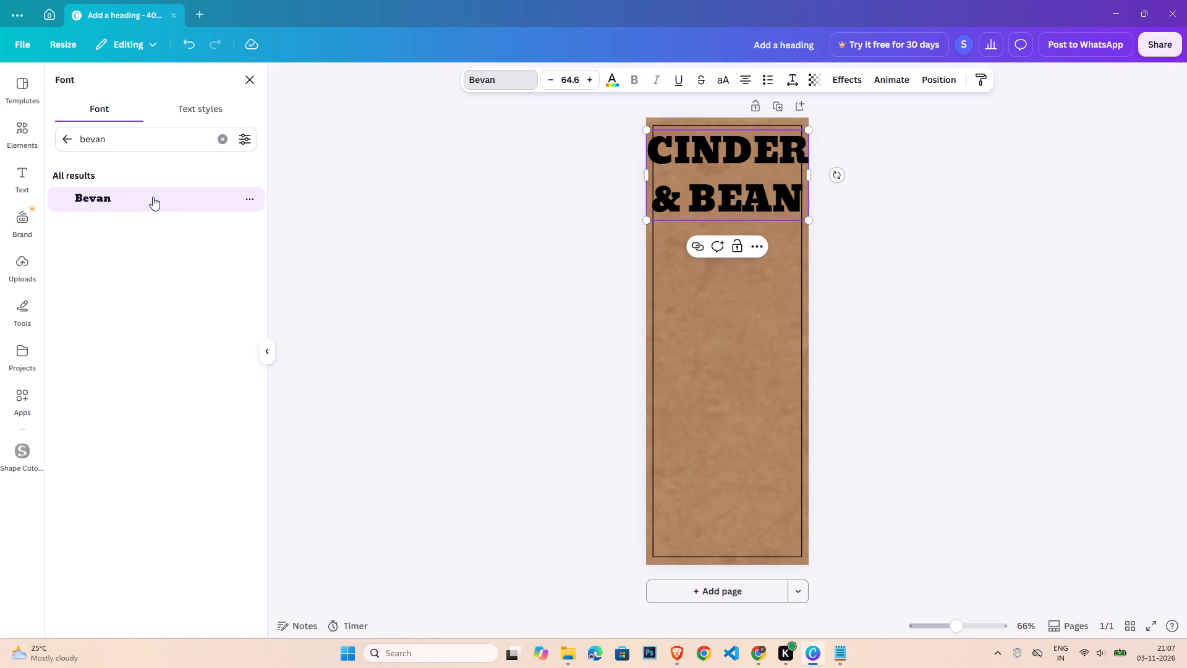
# Check the next title font in Notepad and apply Sancreek to the "CINDER & BEAN" heading.
pyautogui.click(836, 656)
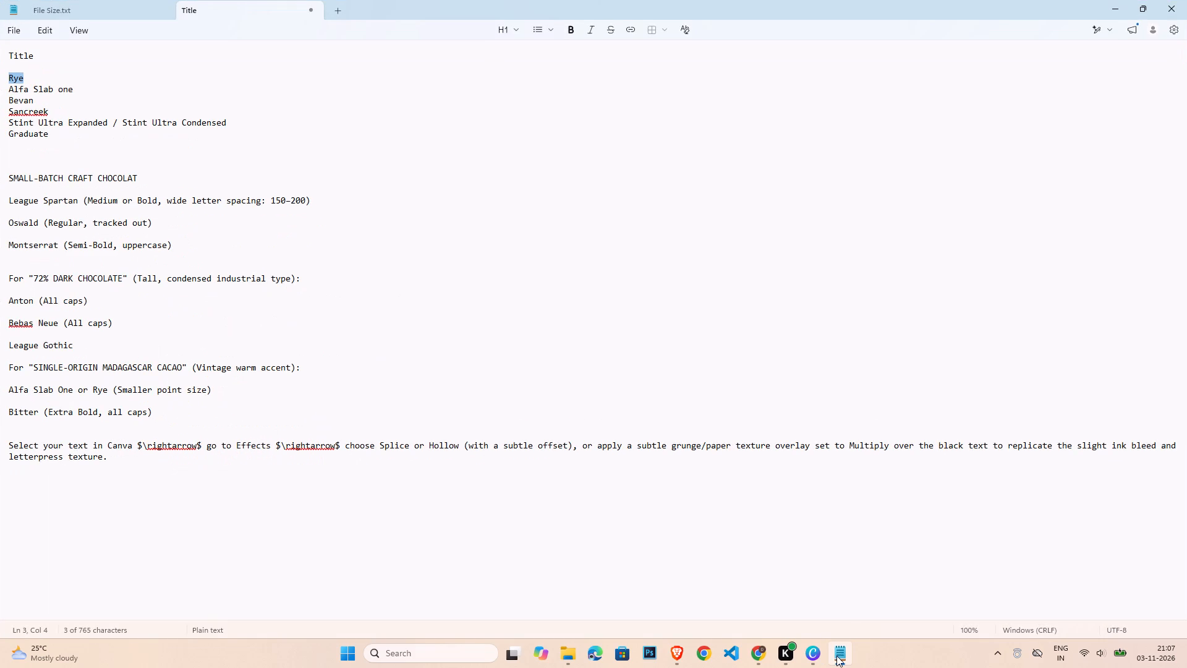
pyautogui.click(836, 656)
pyautogui.click(141, 138)
pyautogui.click(141, 138)
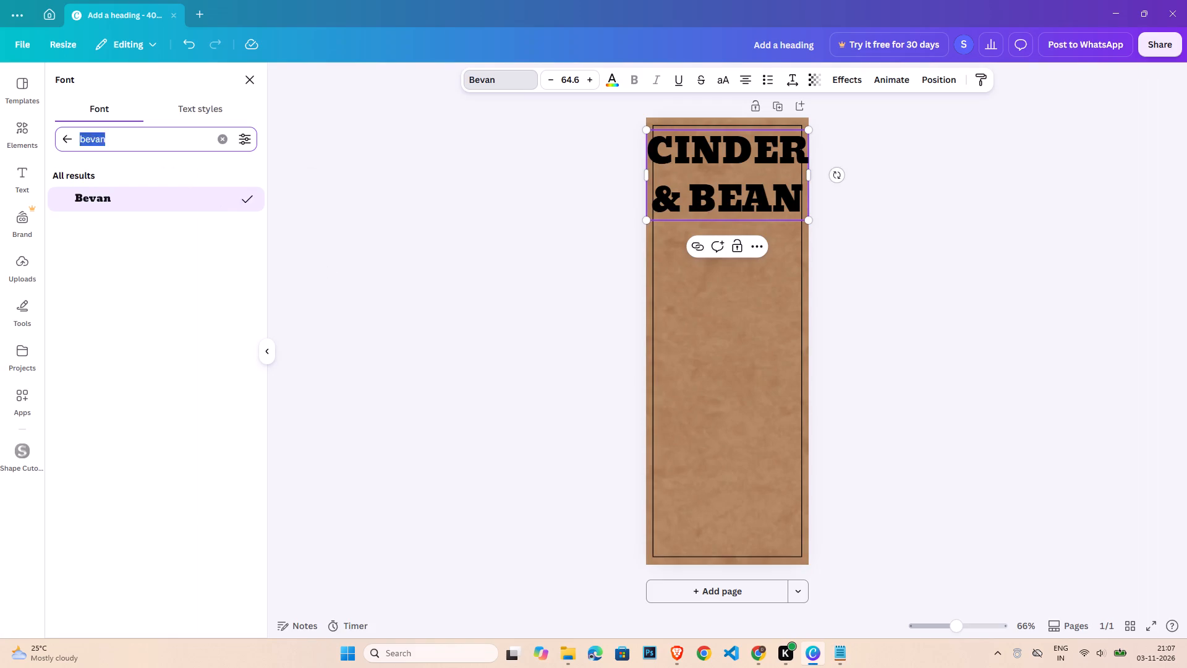
pyautogui.write('sancreek')
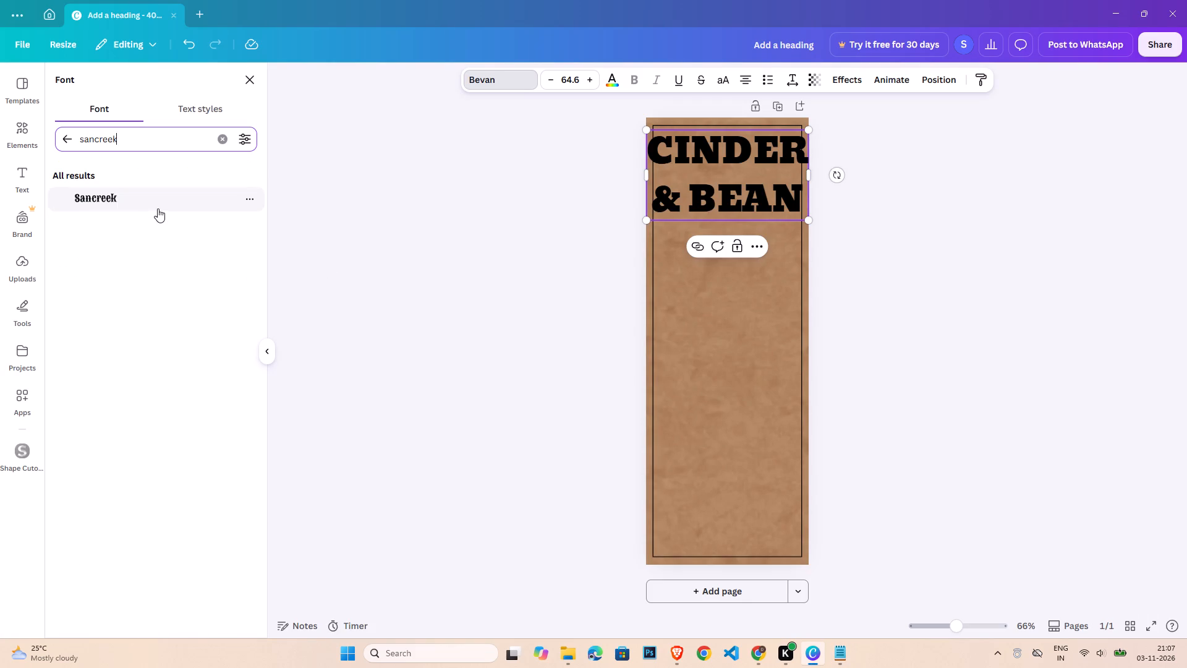
pyautogui.click(160, 200)
pyautogui.doubleClick(920, 323)
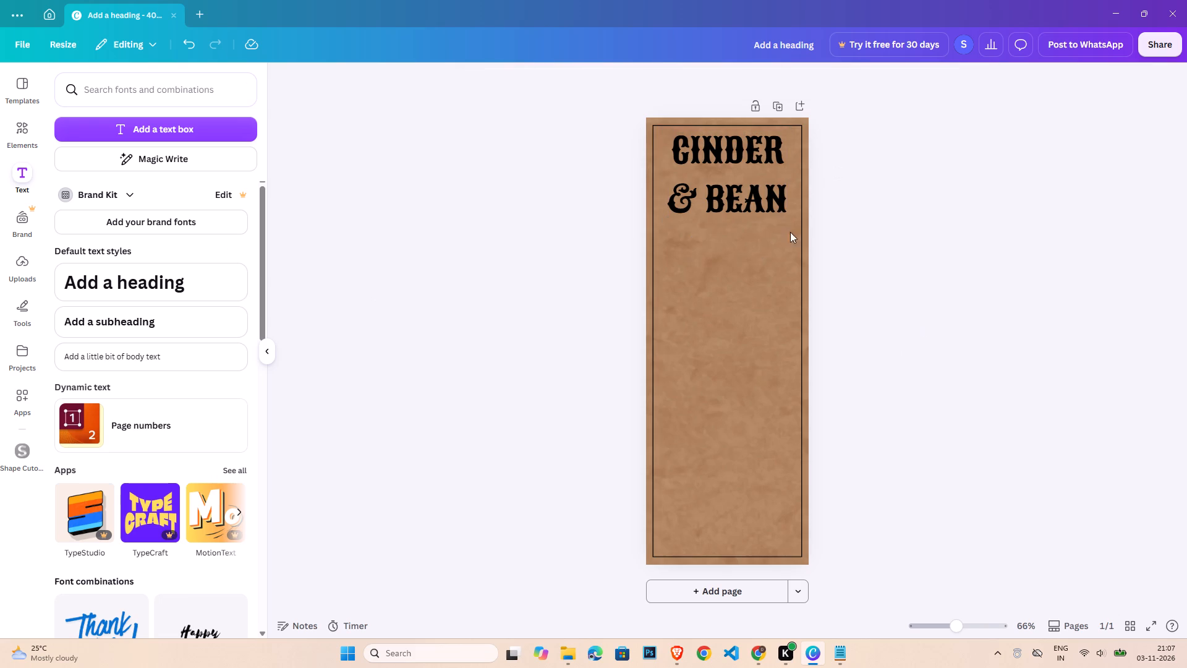
# Shift the heading slightly left and enlarge it to a font size of about 74, nearly filling the border's width.
pyautogui.moveTo(764, 191); pyautogui.dragTo(756, 191)
pyautogui.moveTo(782, 220); pyautogui.dragTo(782, 221)
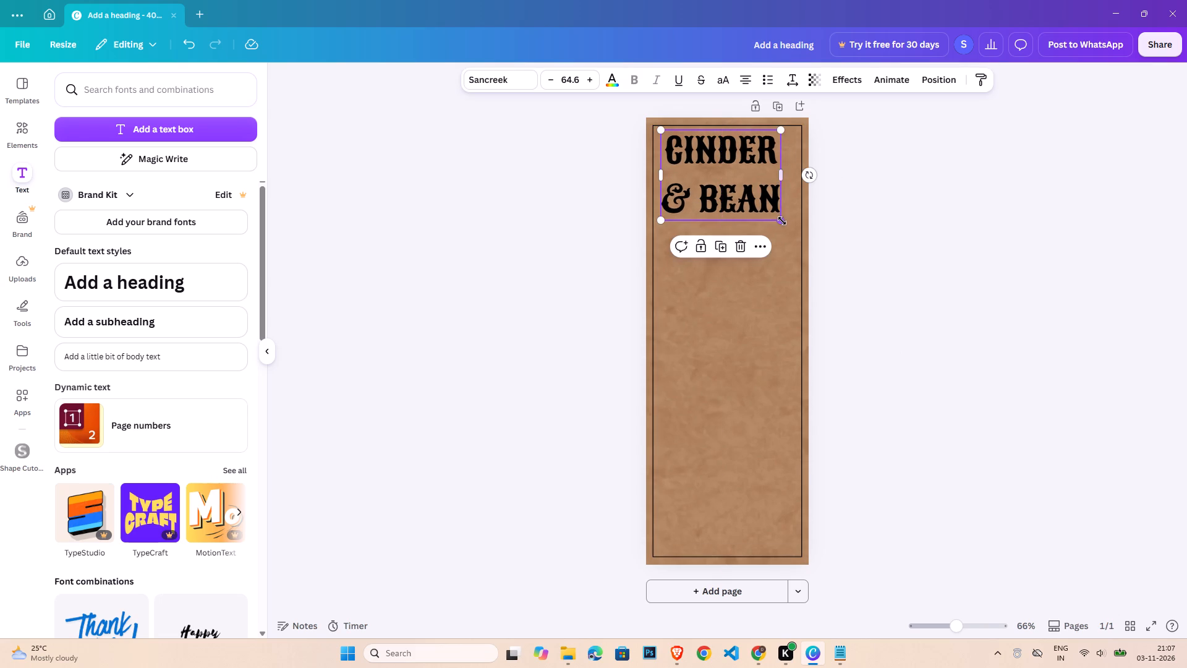
pyautogui.moveTo(782, 221); pyautogui.dragTo(795, 238)
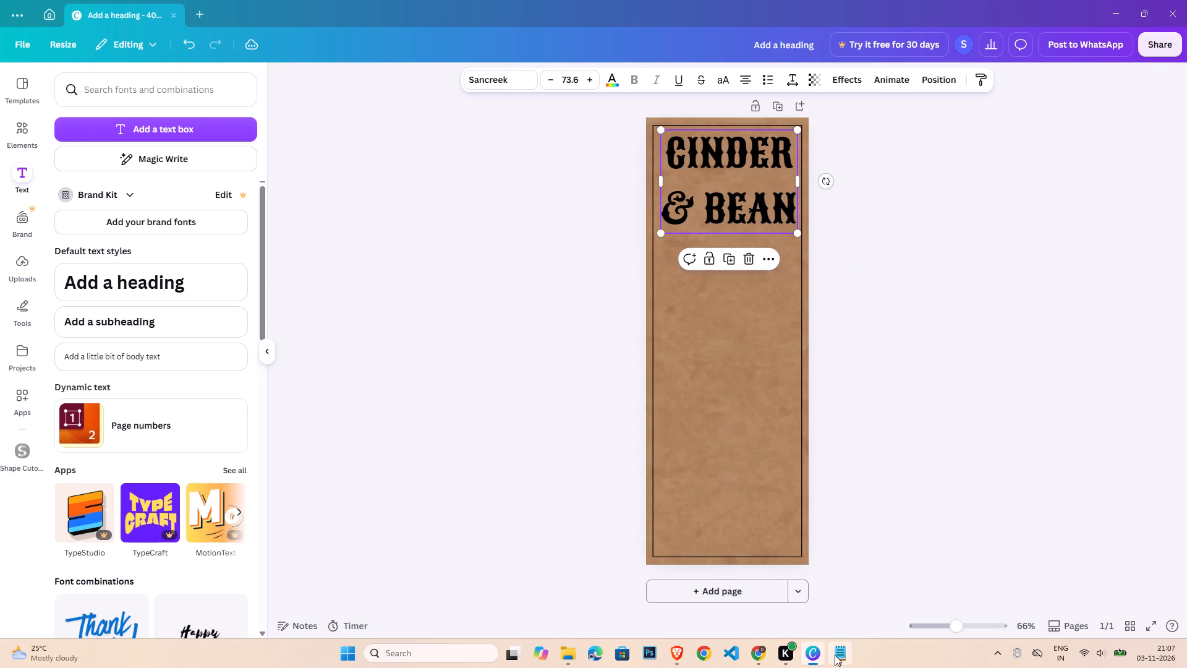
# Glance at the Notepad font notes and tighten the "CINDER & BEAN" heading's line spacing to 0.93.
pyautogui.click(835, 655)
pyautogui.click(835, 656)
pyautogui.click(761, 198)
pyautogui.hotkey('ctrl', 'a')
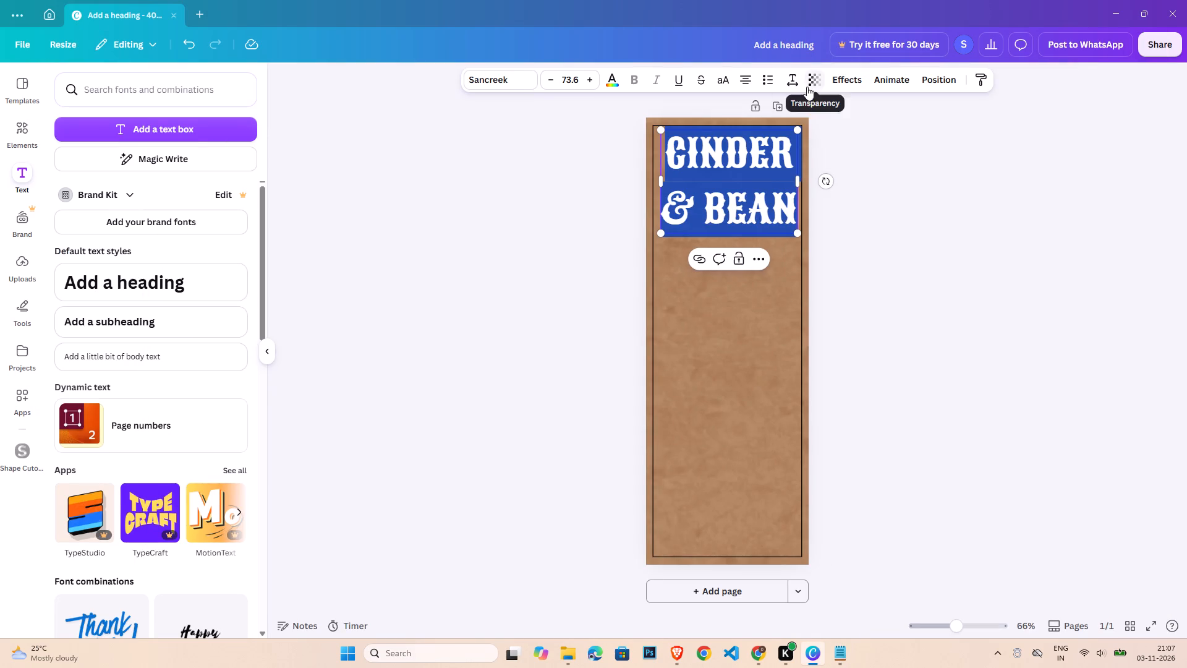
pyautogui.click(799, 83)
pyautogui.moveTo(778, 173); pyautogui.dragTo(760, 176)
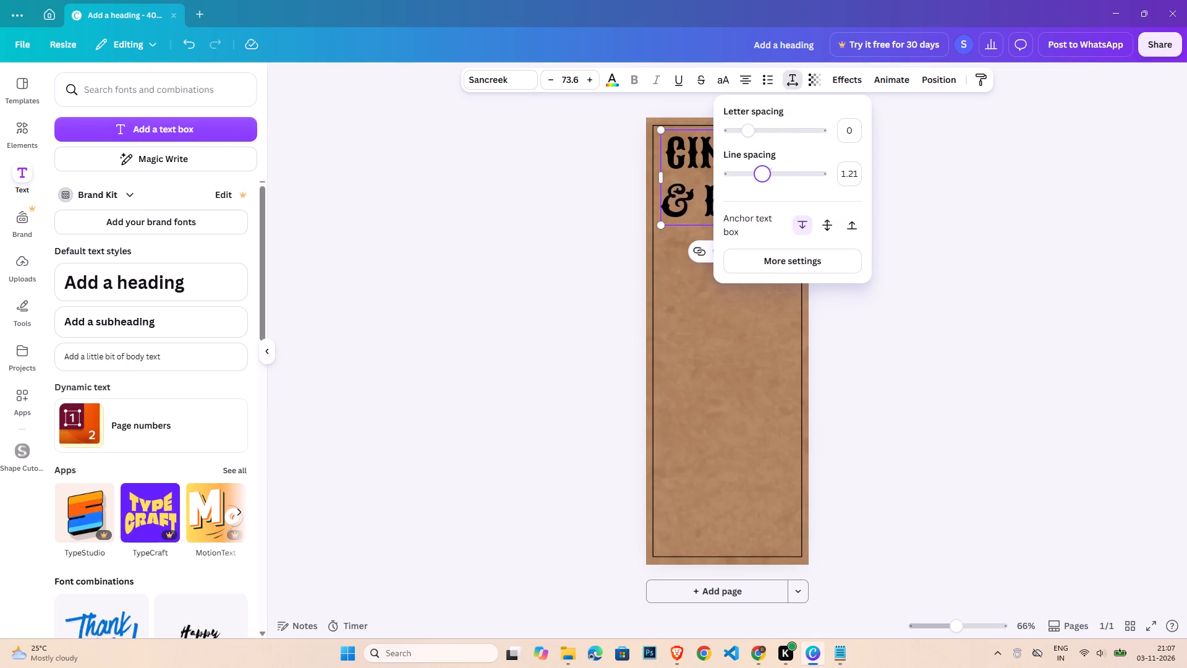
pyautogui.moveTo(760, 176); pyautogui.dragTo(749, 175)
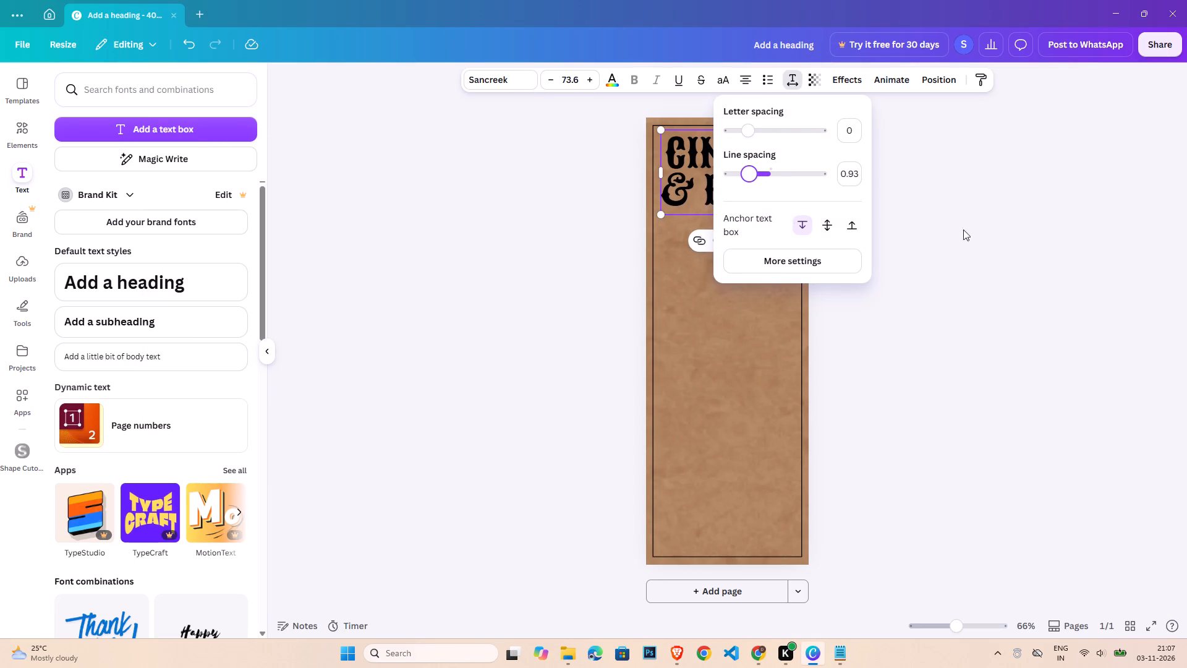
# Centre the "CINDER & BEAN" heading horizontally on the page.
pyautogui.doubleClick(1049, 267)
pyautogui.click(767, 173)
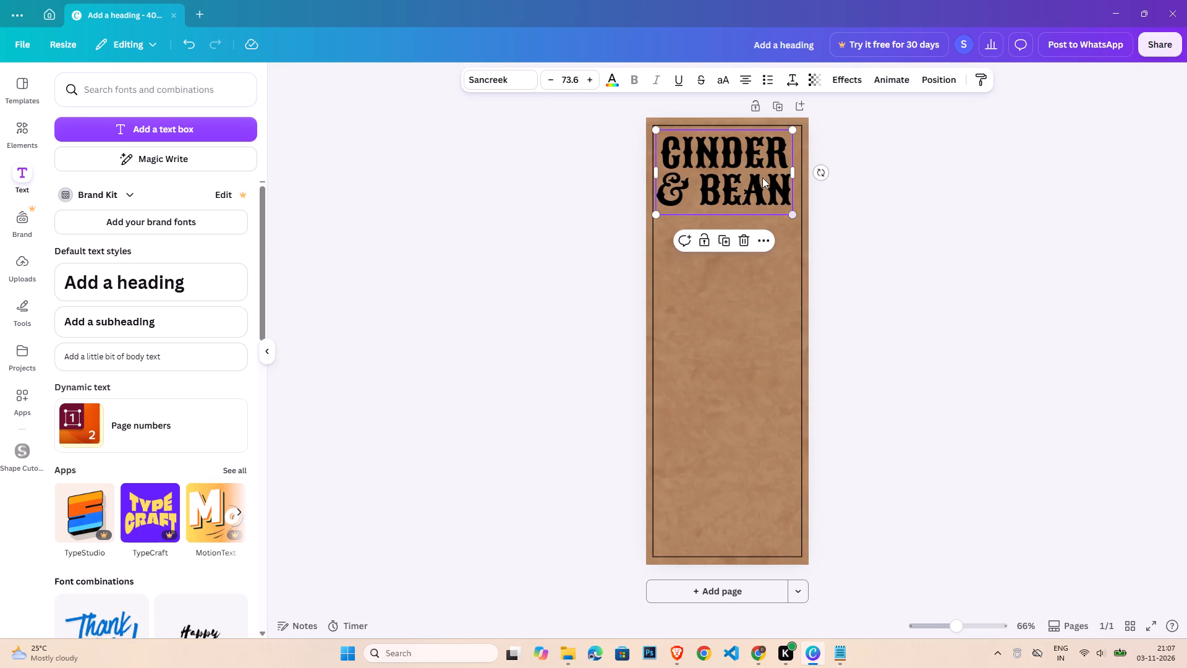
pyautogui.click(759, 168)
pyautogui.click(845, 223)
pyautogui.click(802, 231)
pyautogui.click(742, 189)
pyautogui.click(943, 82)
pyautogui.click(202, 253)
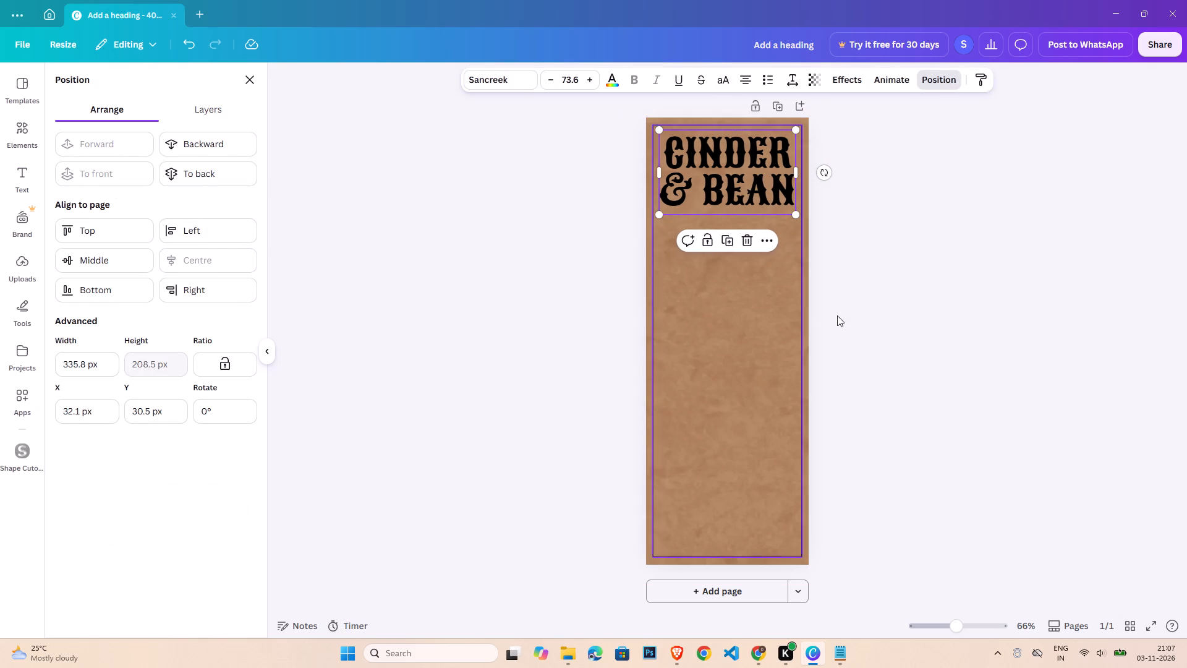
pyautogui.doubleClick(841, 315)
# Shift the "CINDER & BEAN" heading slightly left and enlarge it to a font size of about 75.8.
pyautogui.click(677, 176)
pyautogui.click(691, 174)
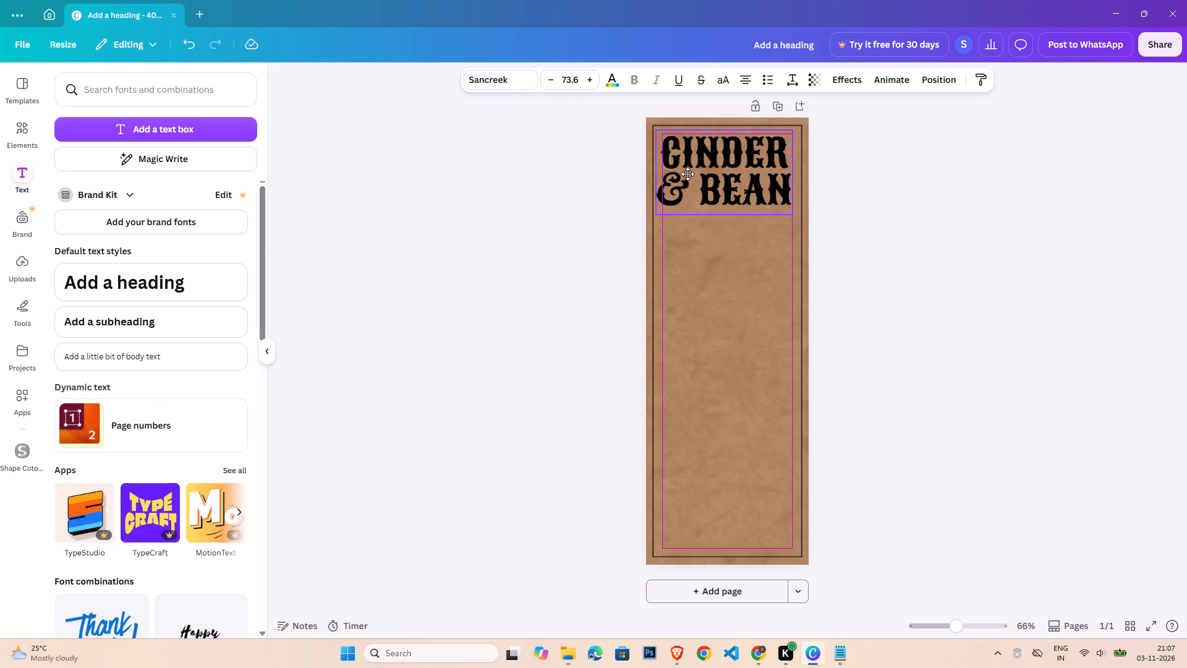
pyautogui.click(789, 212)
pyautogui.click(788, 204)
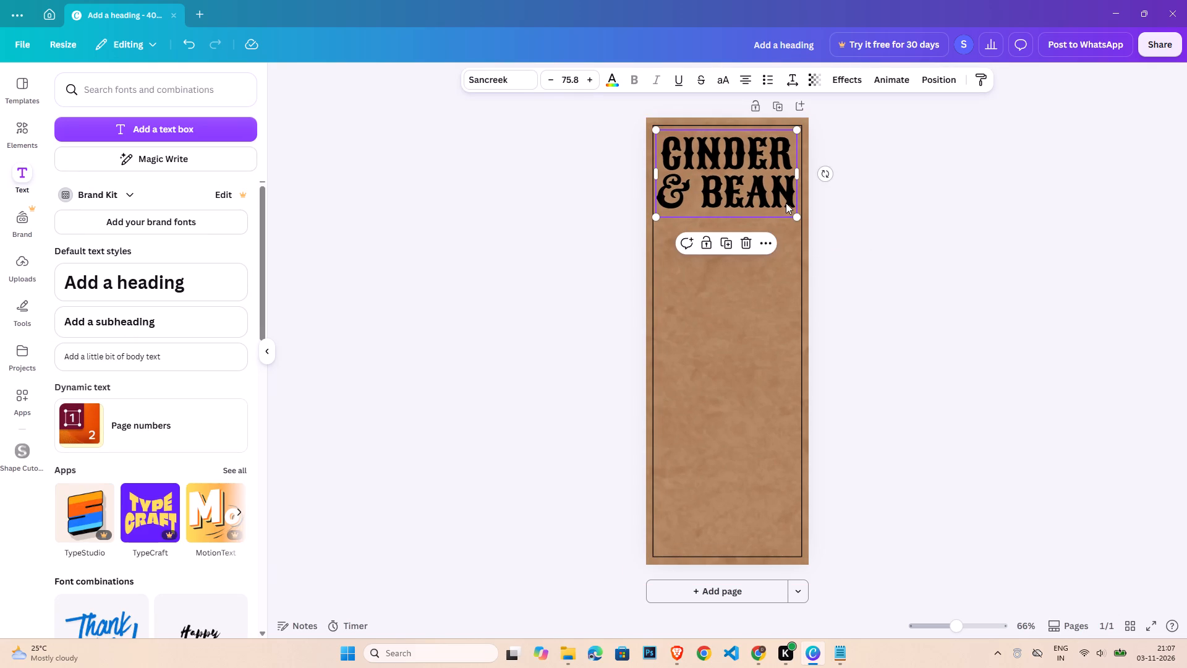
pyautogui.click(835, 221)
pyautogui.click(781, 210)
pyautogui.click(834, 246)
pyautogui.click(849, 319)
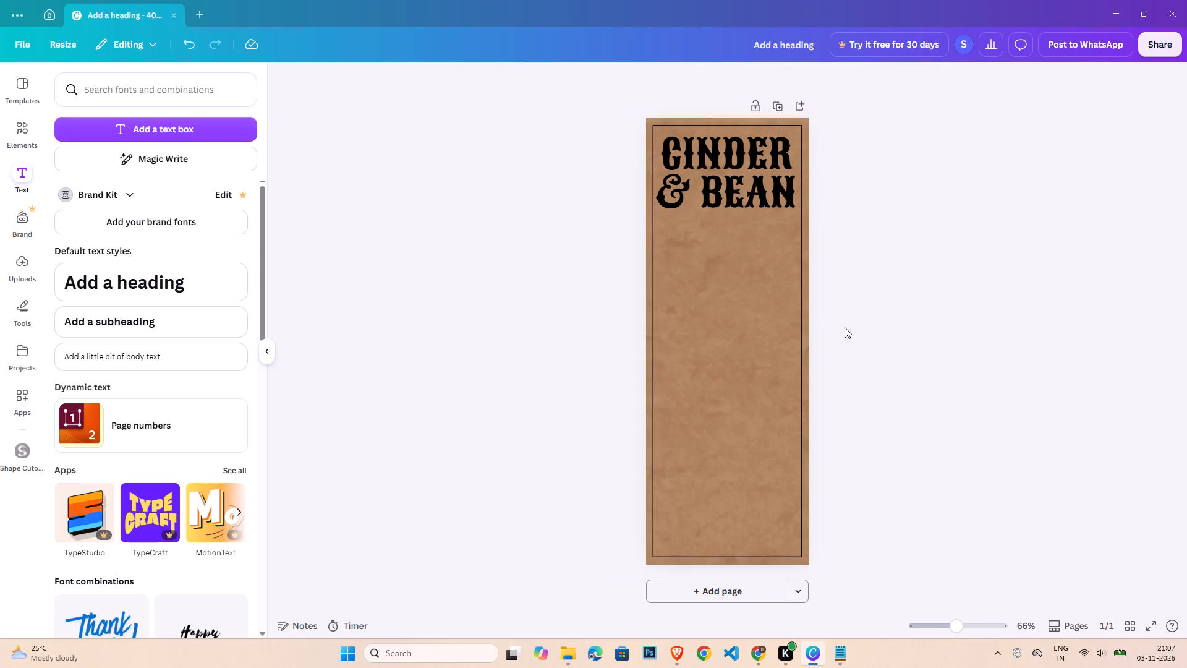
pyautogui.click(856, 379)
# Add a subheading just below the "CINDER & BEAN" heading and enlarge it to a font size of about 26.4.
pyautogui.click(160, 311)
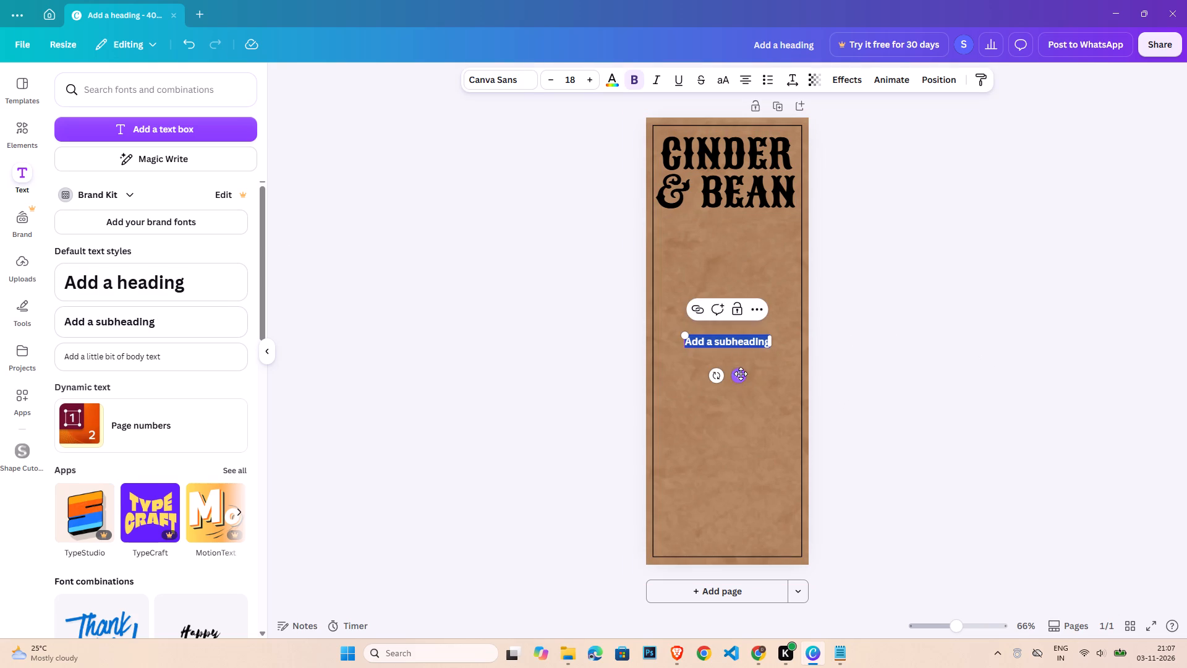
pyautogui.moveTo(741, 374); pyautogui.dragTo(718, 258)
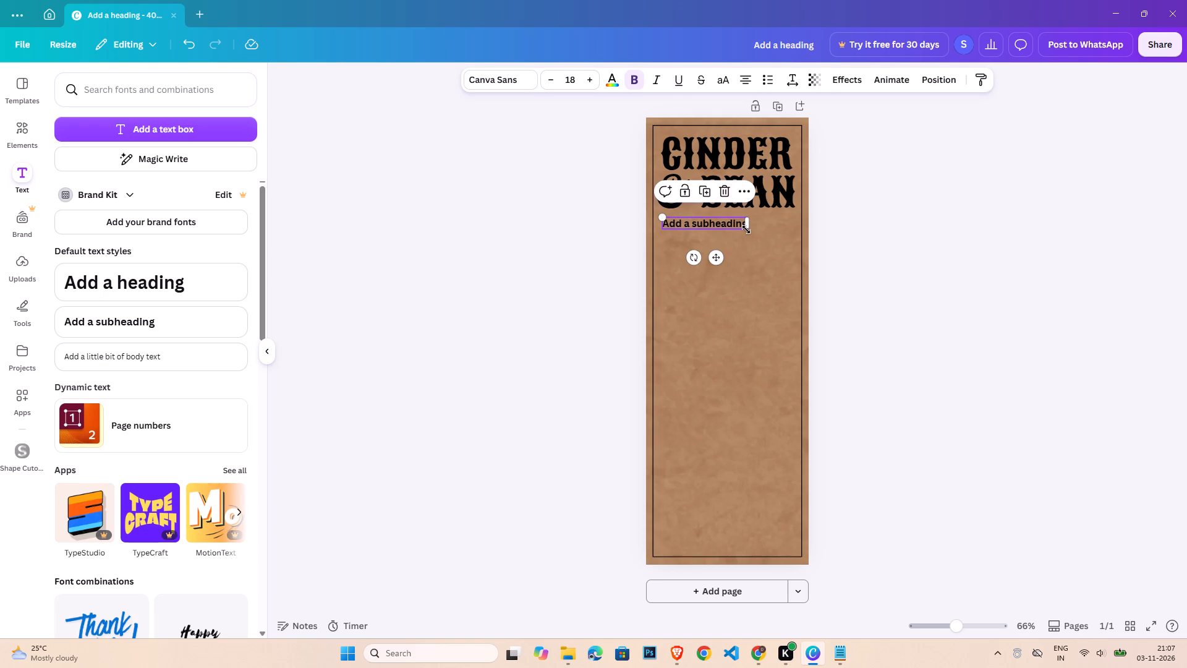
pyautogui.tripleClick(726, 224)
pyautogui.moveTo(749, 233); pyautogui.dragTo(788, 233)
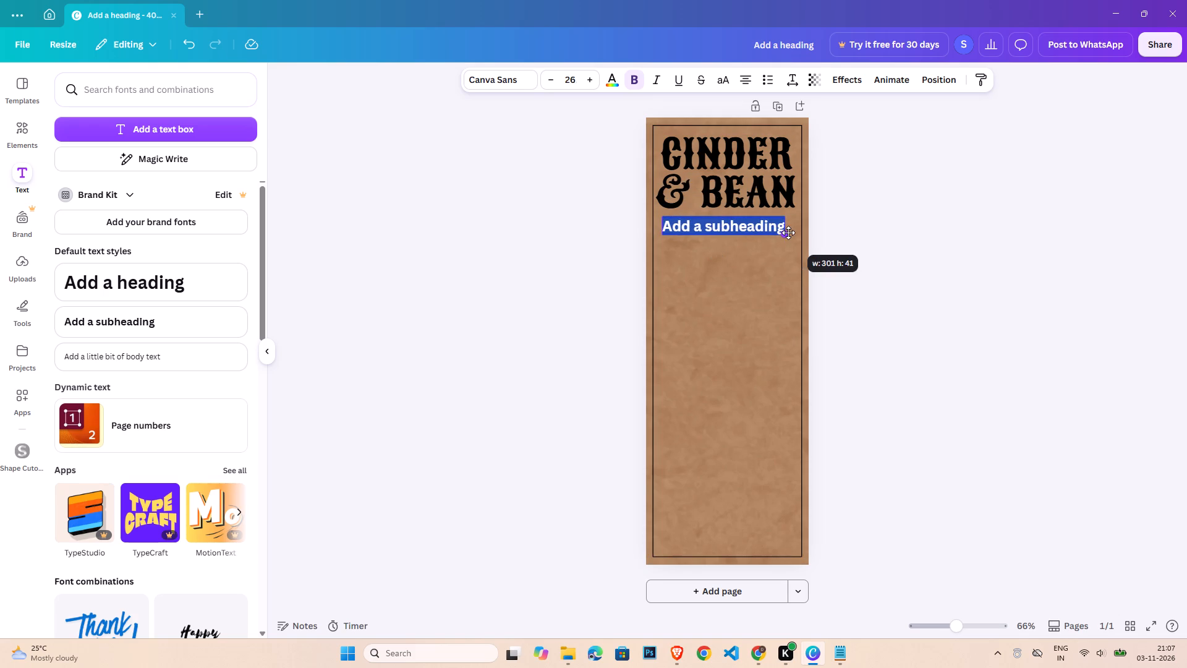
pyautogui.moveTo(788, 233); pyautogui.dragTo(789, 233)
# Replace the subheading's placeholder text with "SMALL BATCH CRAFT CHOCOLATE".
pyautogui.tripleClick(749, 228)
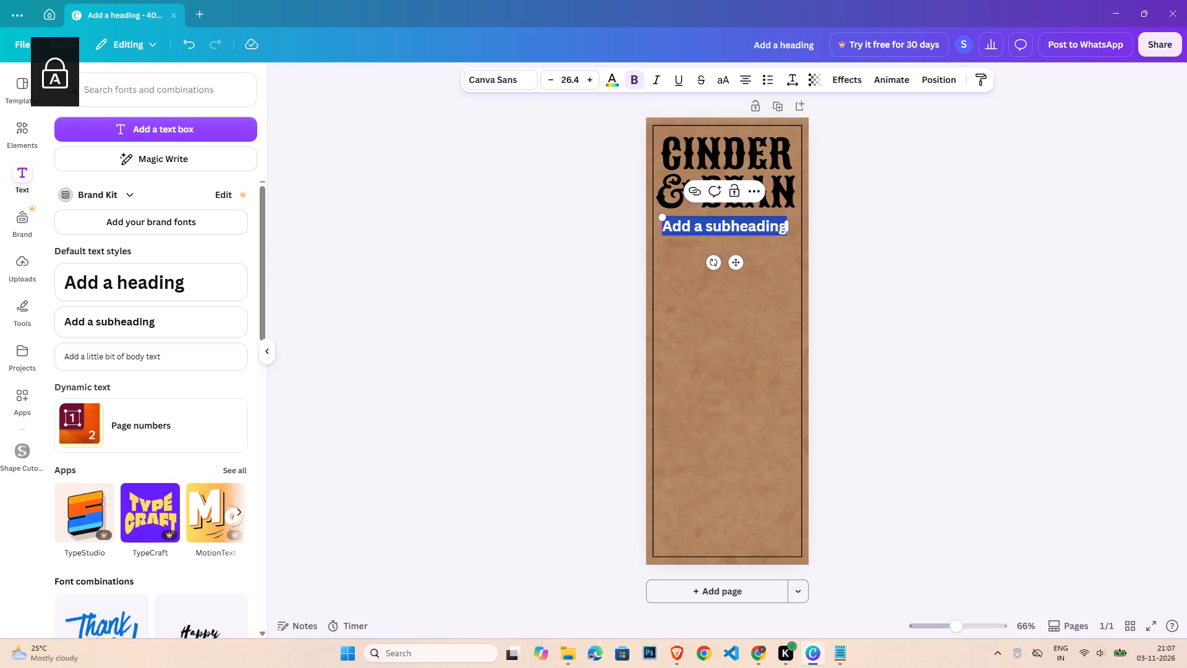
pyautogui.write('SMALL')
pyautogui.press('space')
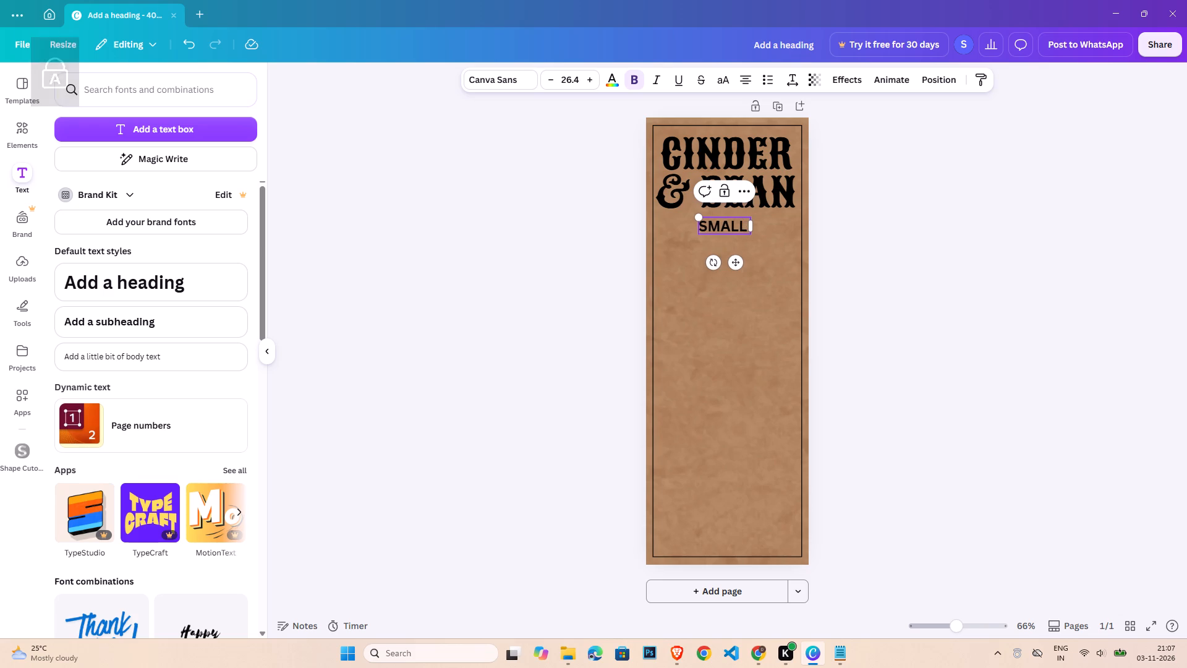
pyautogui.write('BATCH')
pyautogui.press('space')
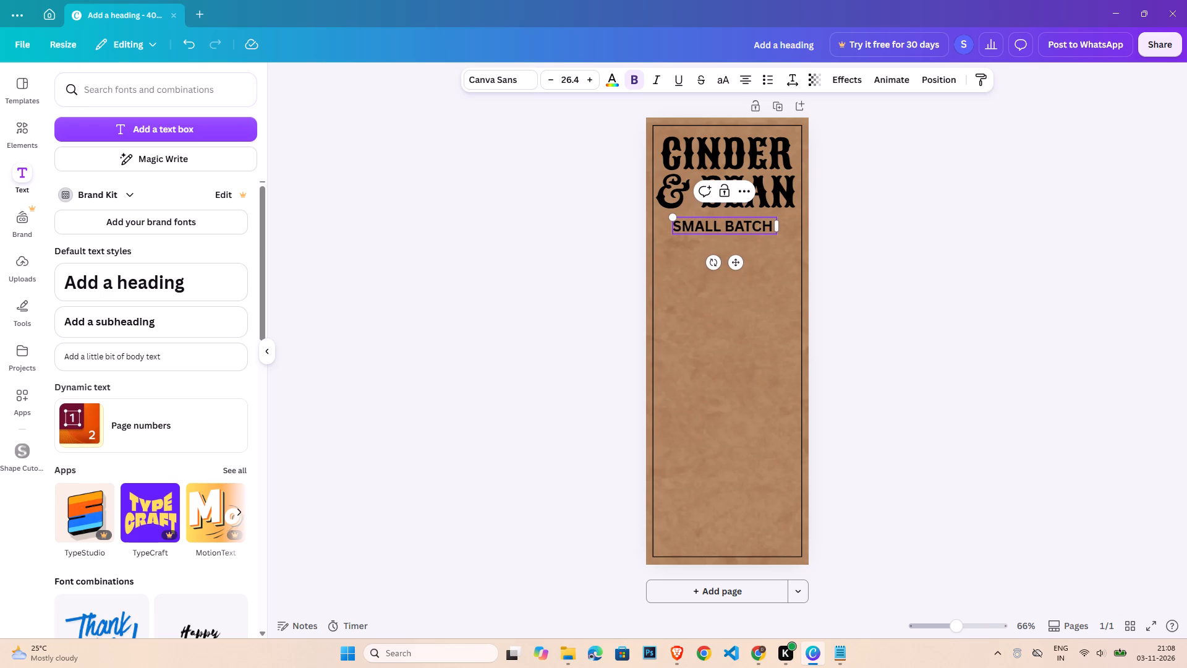
pyautogui.write('CRAFT CHOCOLATE')
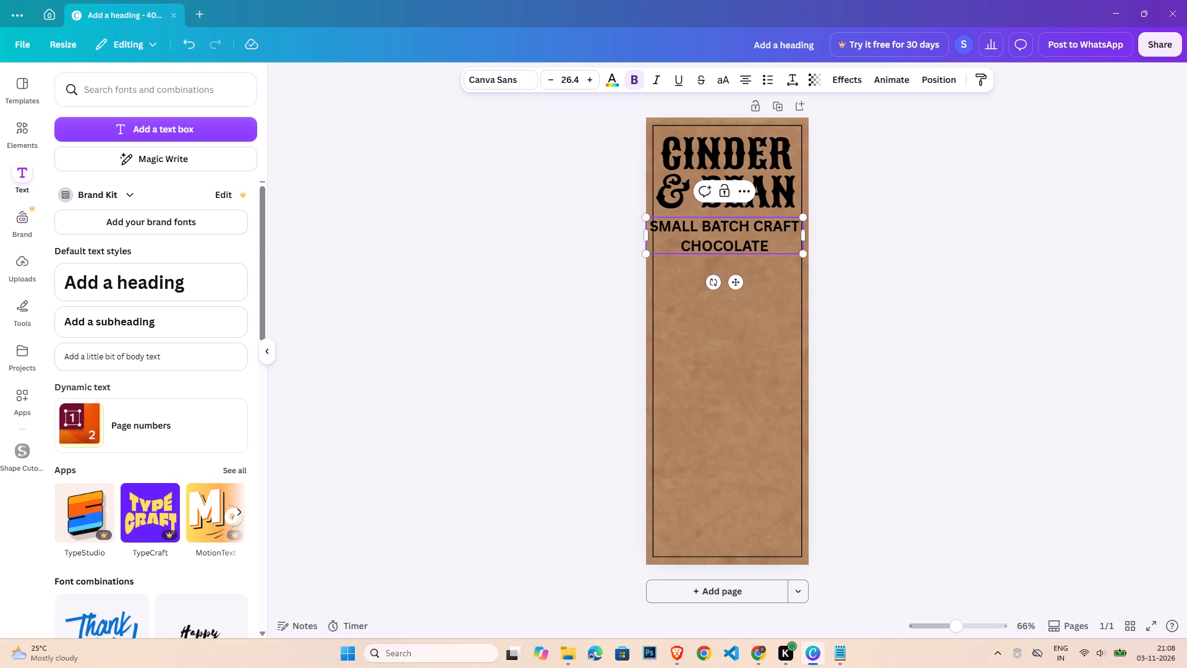
# Fit the tagline on one line within the border at a font size of about 14.9, directly beneath the heading.
pyautogui.moveTo(805, 253); pyautogui.dragTo(761, 227)
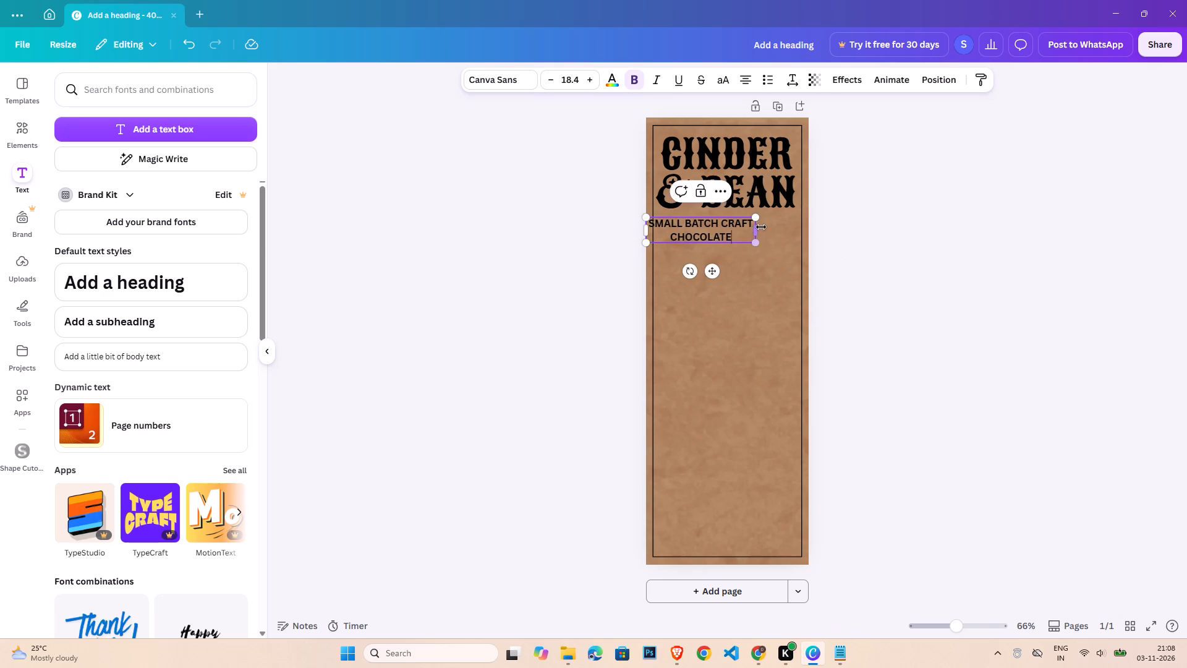
pyautogui.moveTo(758, 227); pyautogui.dragTo(822, 220)
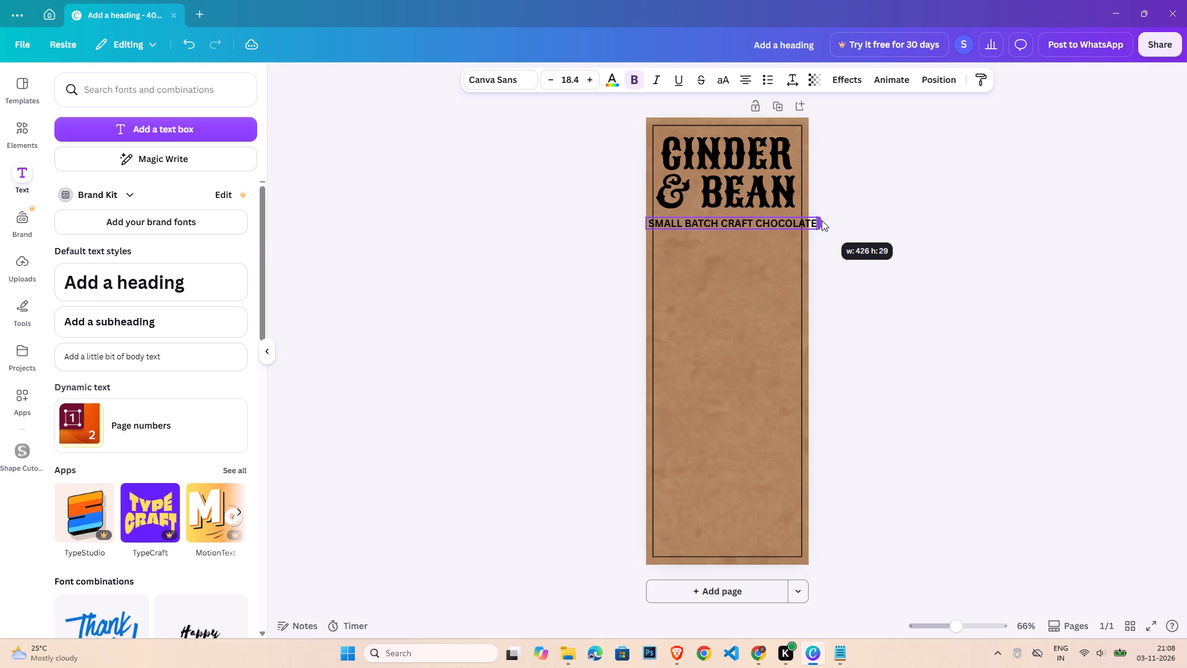
pyautogui.moveTo(822, 220); pyautogui.dragTo(819, 220)
pyautogui.moveTo(817, 232); pyautogui.dragTo(794, 226)
pyautogui.click(828, 238)
pyautogui.moveTo(766, 225); pyautogui.dragTo(776, 223)
pyautogui.moveTo(802, 215); pyautogui.dragTo(793, 216)
pyautogui.click(819, 225)
pyautogui.click(780, 221)
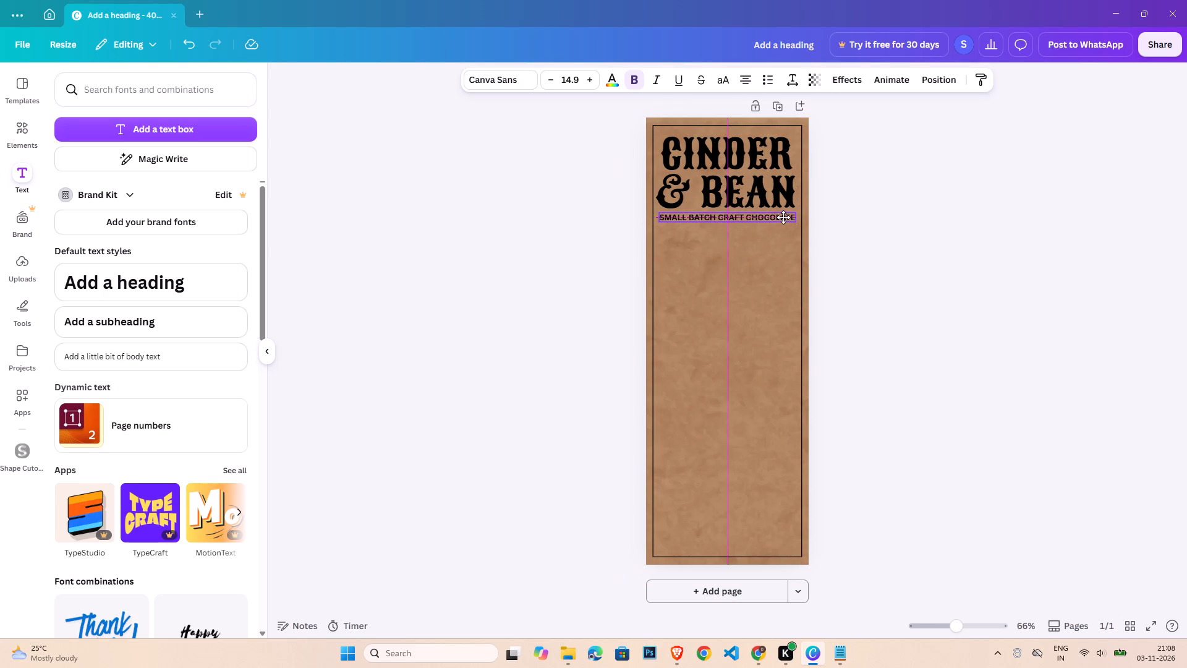
# Insert a spaced hyphen so the tagline reads "SMALL - BATCH CRAFT CHOCOLATE" and fit it on one line at a font size of about 13.7.
pyautogui.click(691, 217)
pyautogui.click(688, 216)
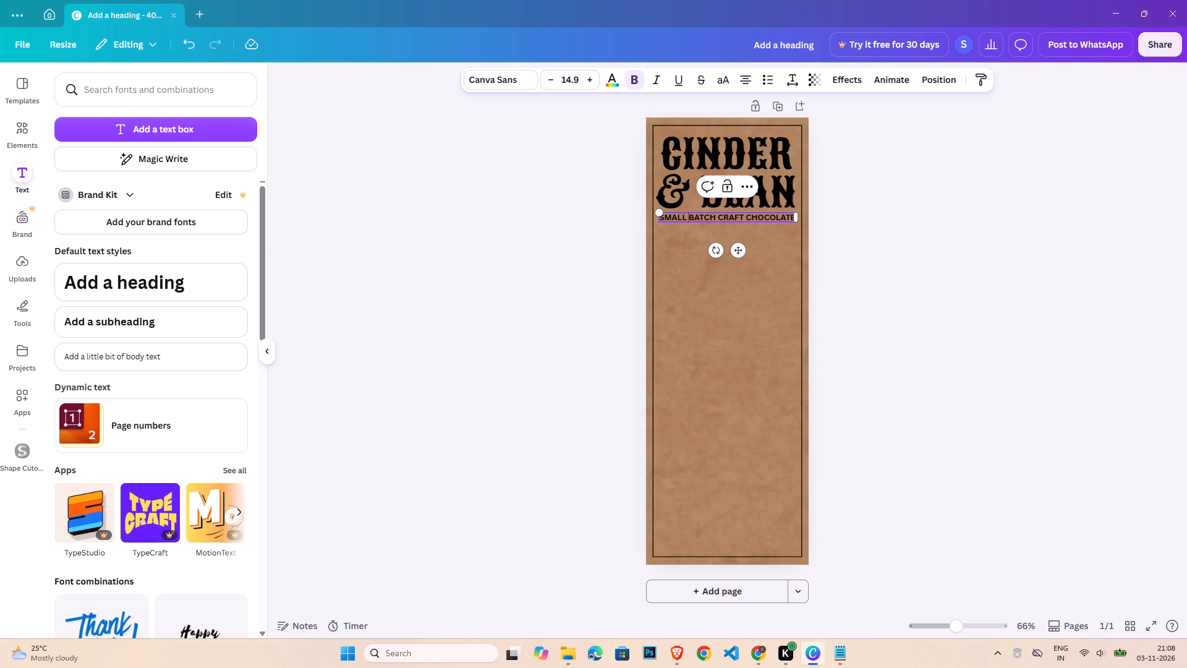
pyautogui.press('-')
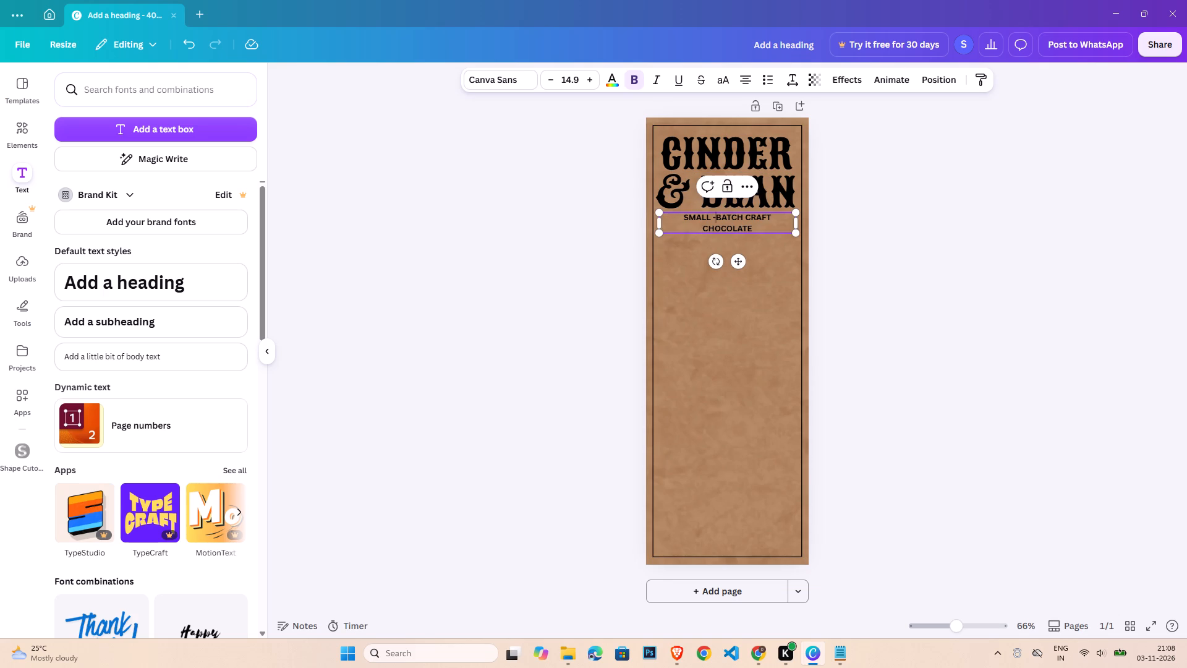
pyautogui.press('space')
pyautogui.moveTo(800, 234); pyautogui.dragTo(790, 229)
pyautogui.moveTo(787, 222); pyautogui.dragTo(794, 220)
pyautogui.click(840, 223)
# Centre-align the tagline horizontally with the rectangular border.
pyautogui.click(751, 218)
pyautogui.click(799, 258)
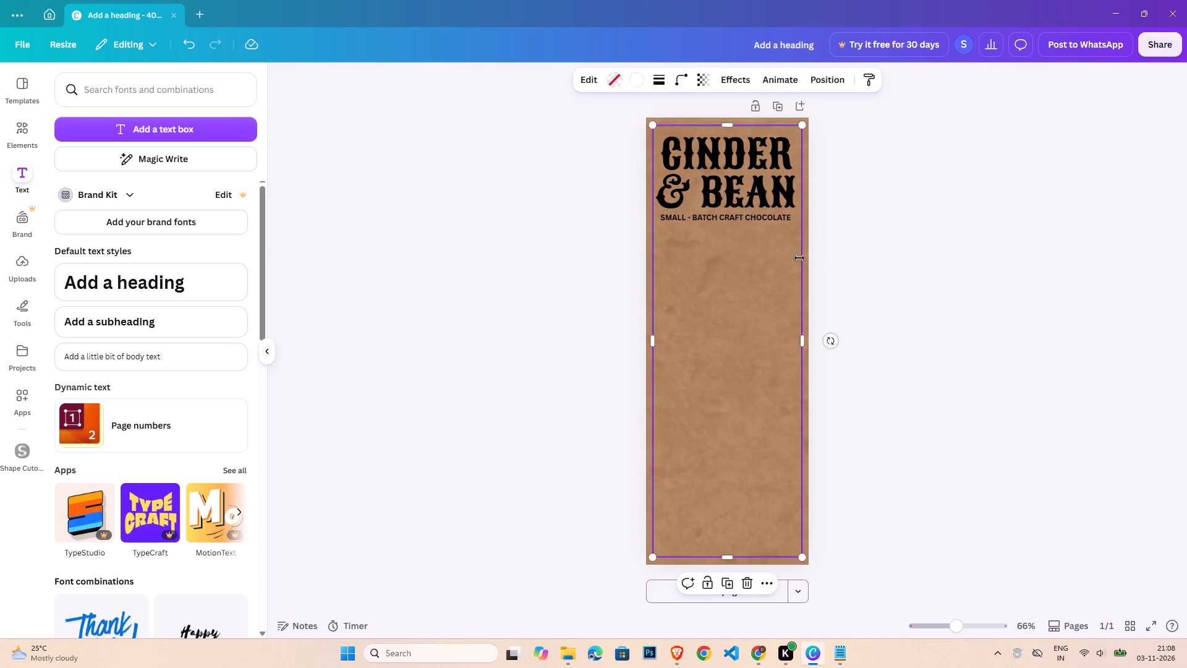
pyautogui.keyDown('shift'); pyautogui.click(775, 218); pyautogui.keyUp('shift')
pyautogui.click(992, 77)
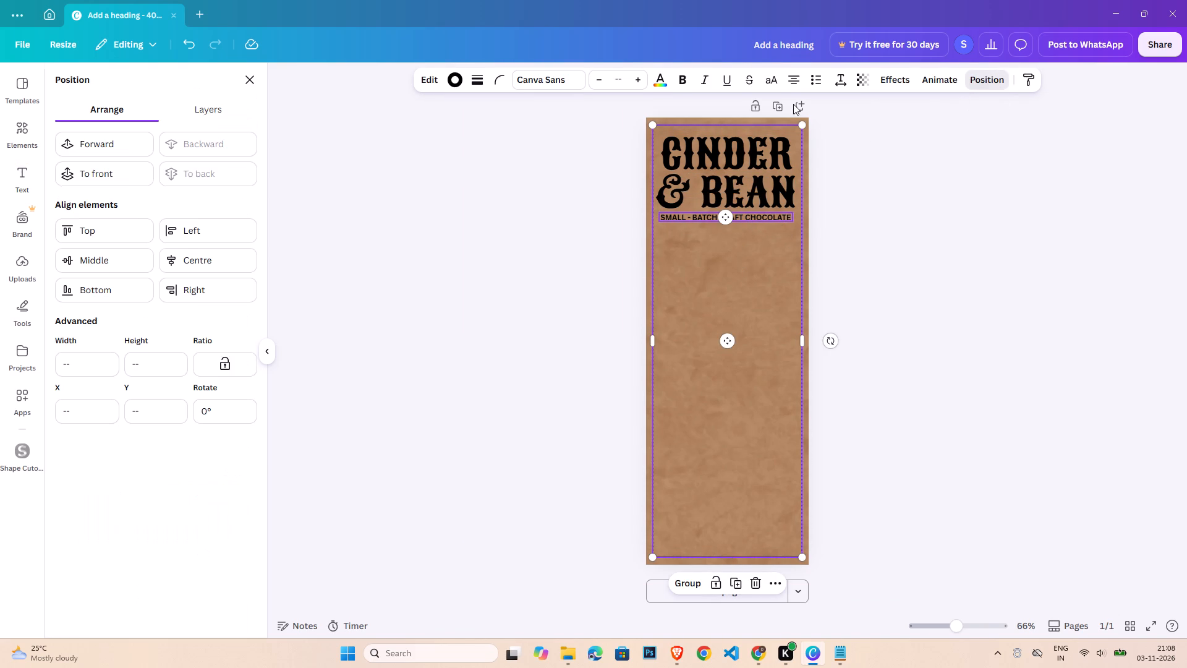
pyautogui.click(218, 255)
pyautogui.doubleClick(957, 319)
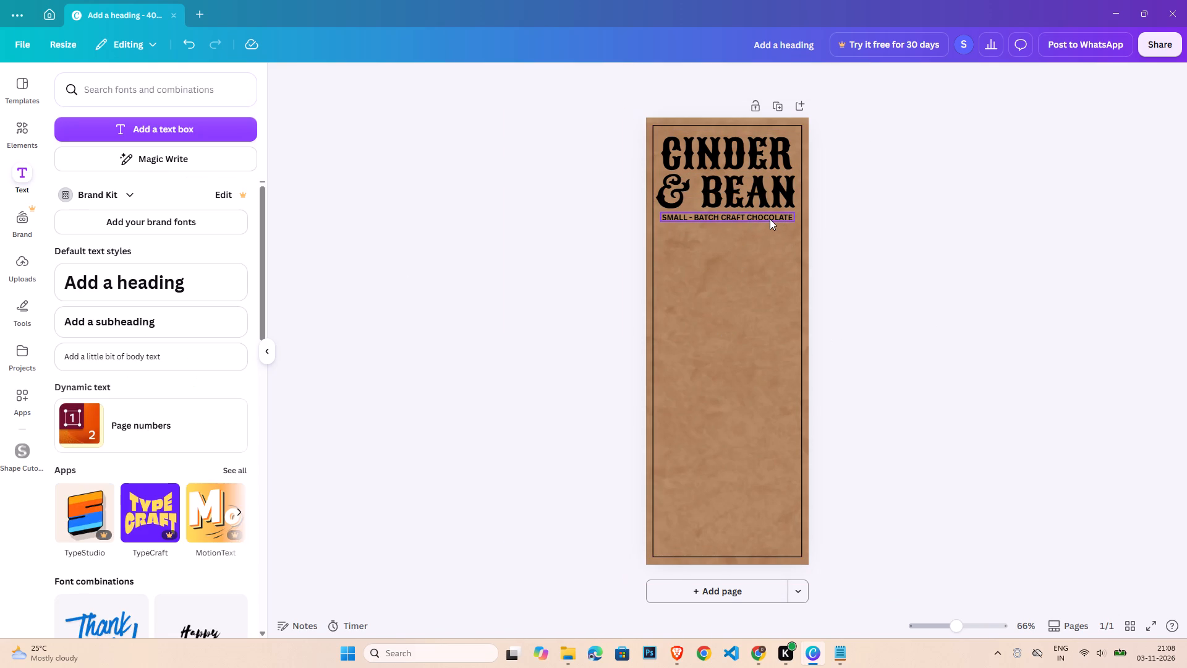
# Move the tagline slightly down to leave a small gap beneath the "CINDER & BEAN" heading.
pyautogui.click(770, 219)
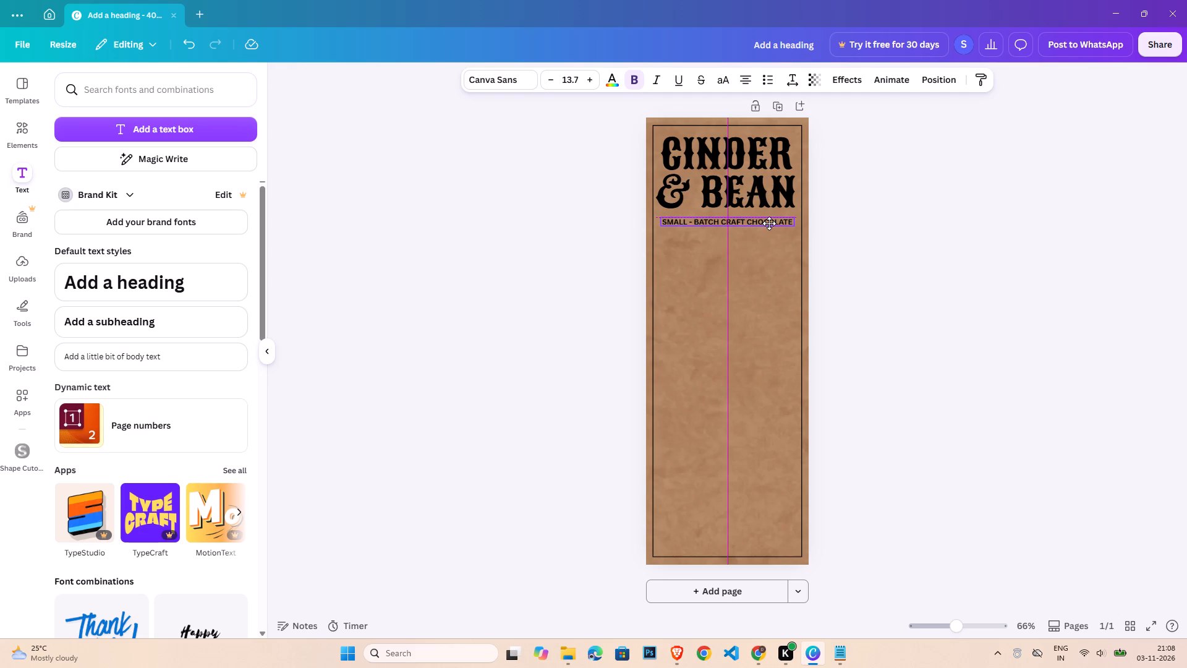
pyautogui.click(908, 288)
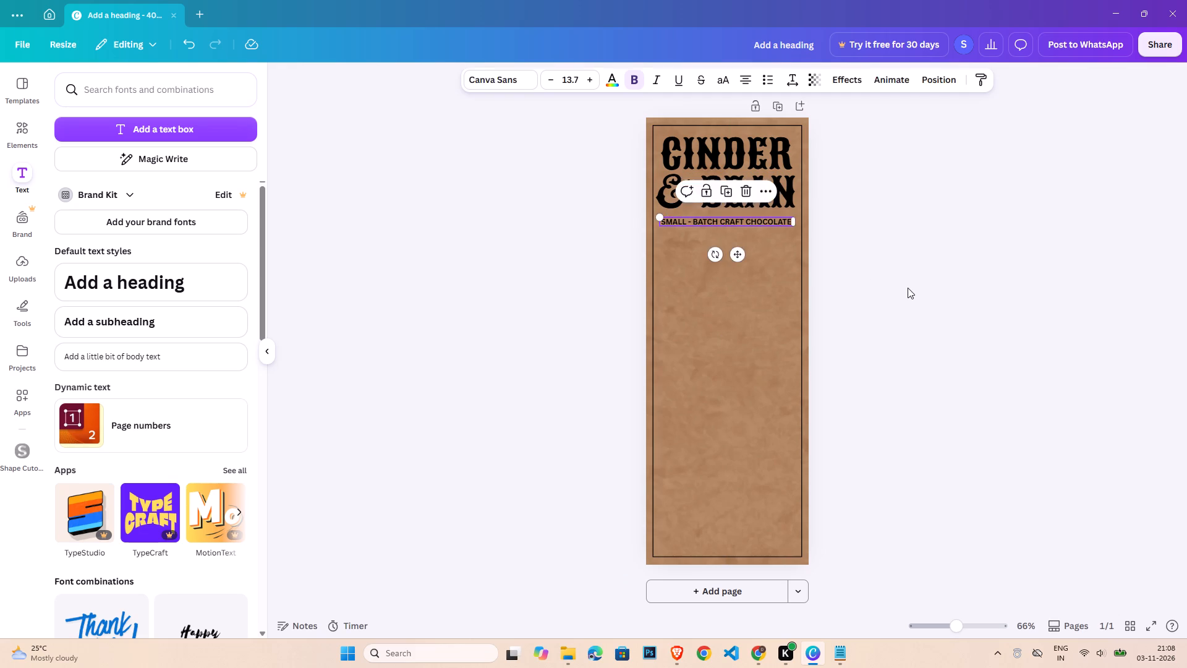
# Check the tagline font suggestions in Notepad and apply League Spartan to the "SMALL - BATCH CRAFT CHOCOLATE" text.
pyautogui.click(703, 221)
pyautogui.click(841, 664)
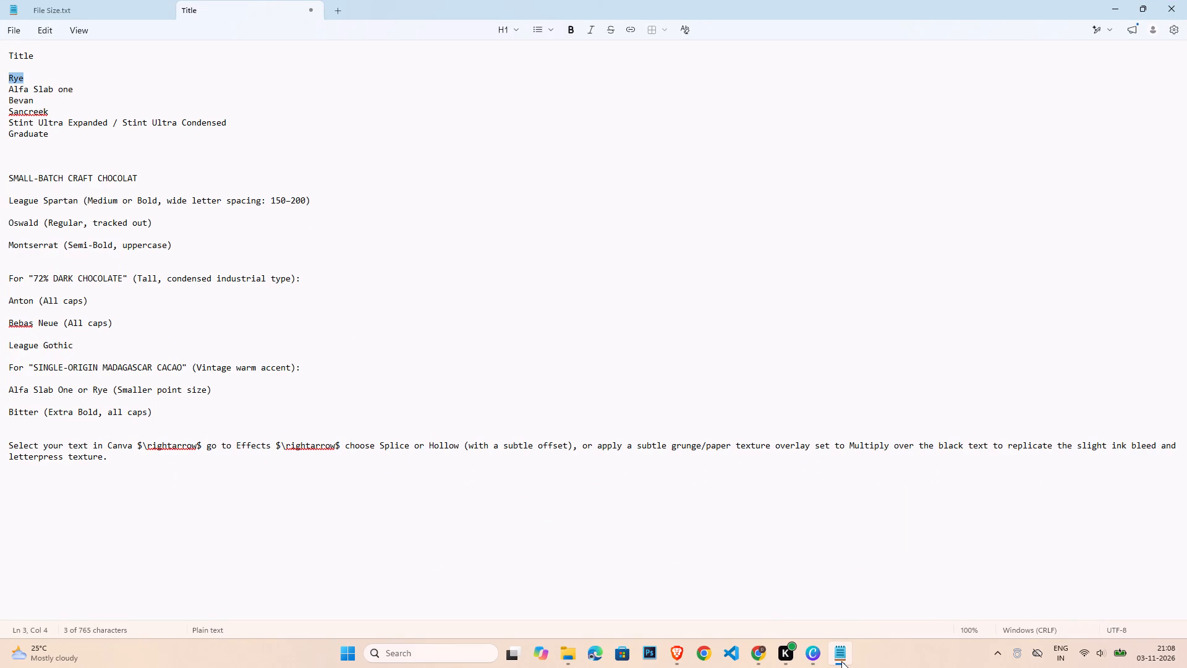
pyautogui.click(841, 661)
pyautogui.tripleClick(739, 218)
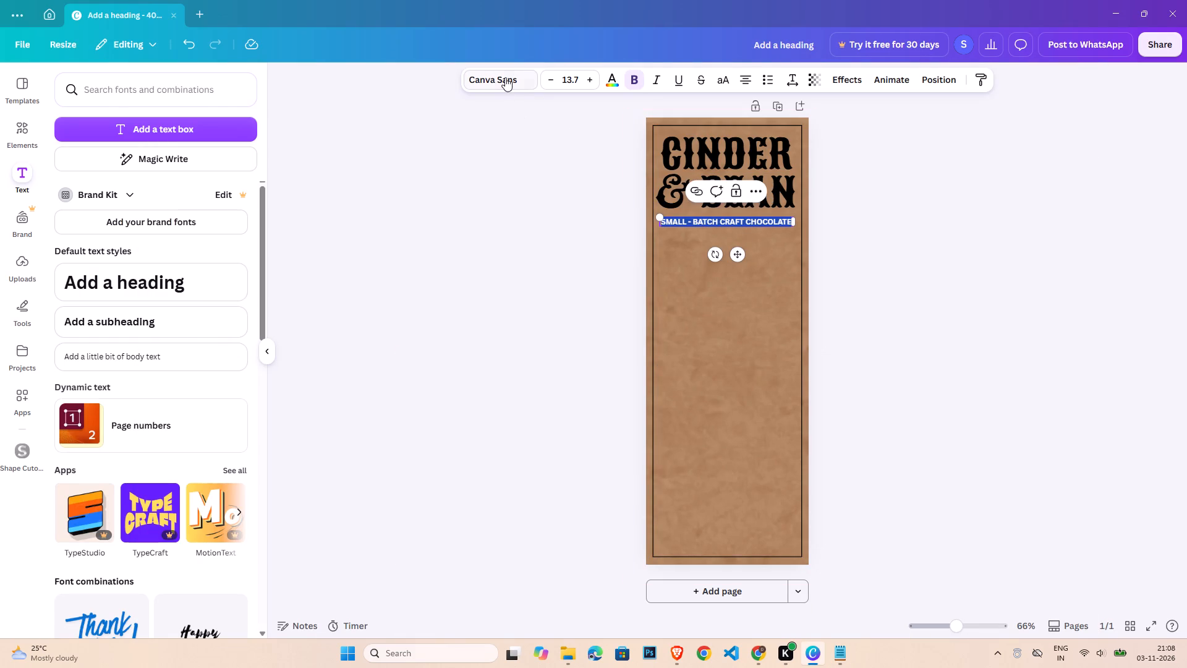
pyautogui.click(505, 77)
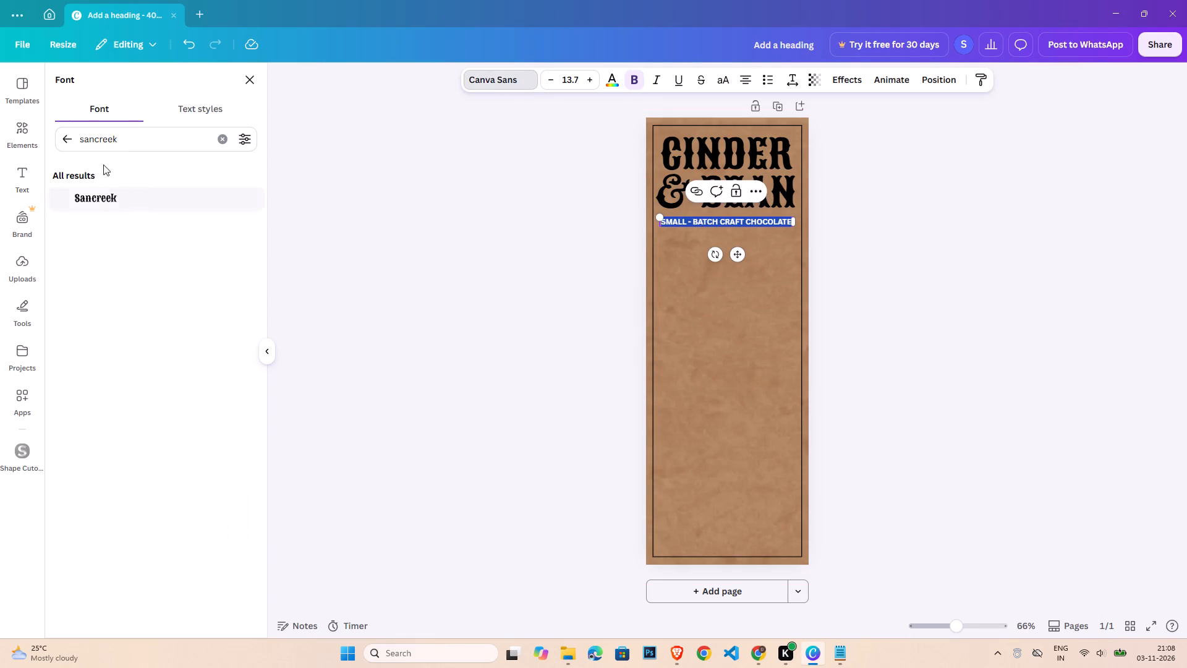
pyautogui.tripleClick(128, 139)
pyautogui.write('LEAGUE')
pyautogui.click(162, 224)
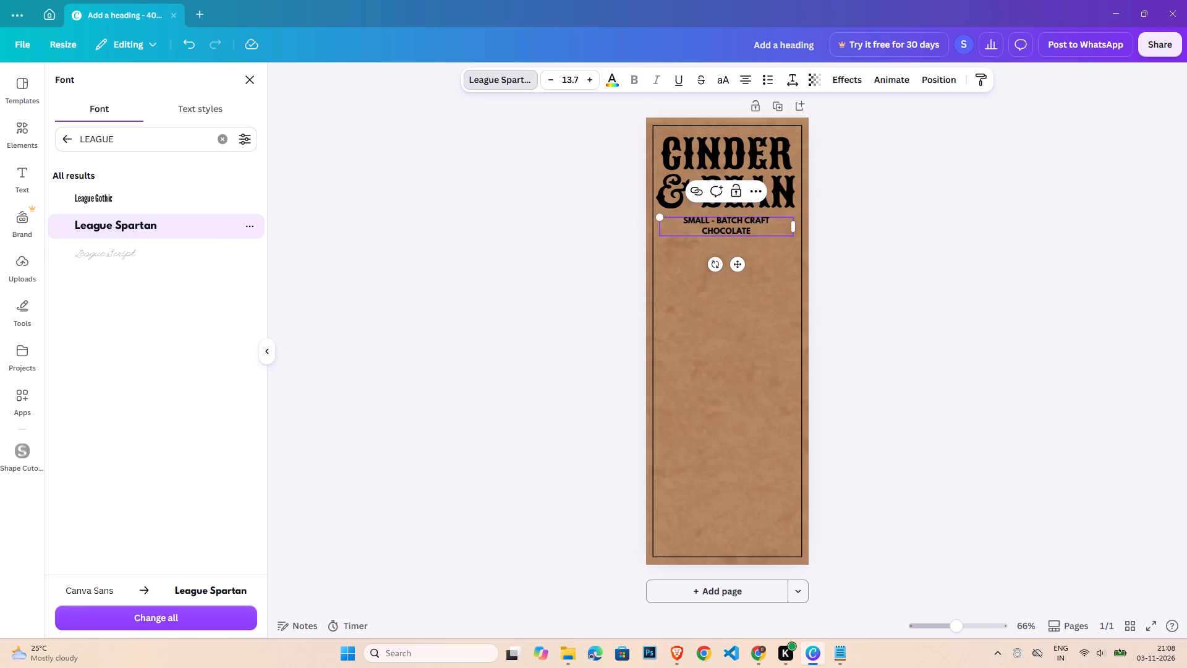
# Widen the tagline's text box to fit one line and recentre it beneath the heading.
pyautogui.moveTo(657, 228); pyautogui.dragTo(648, 229)
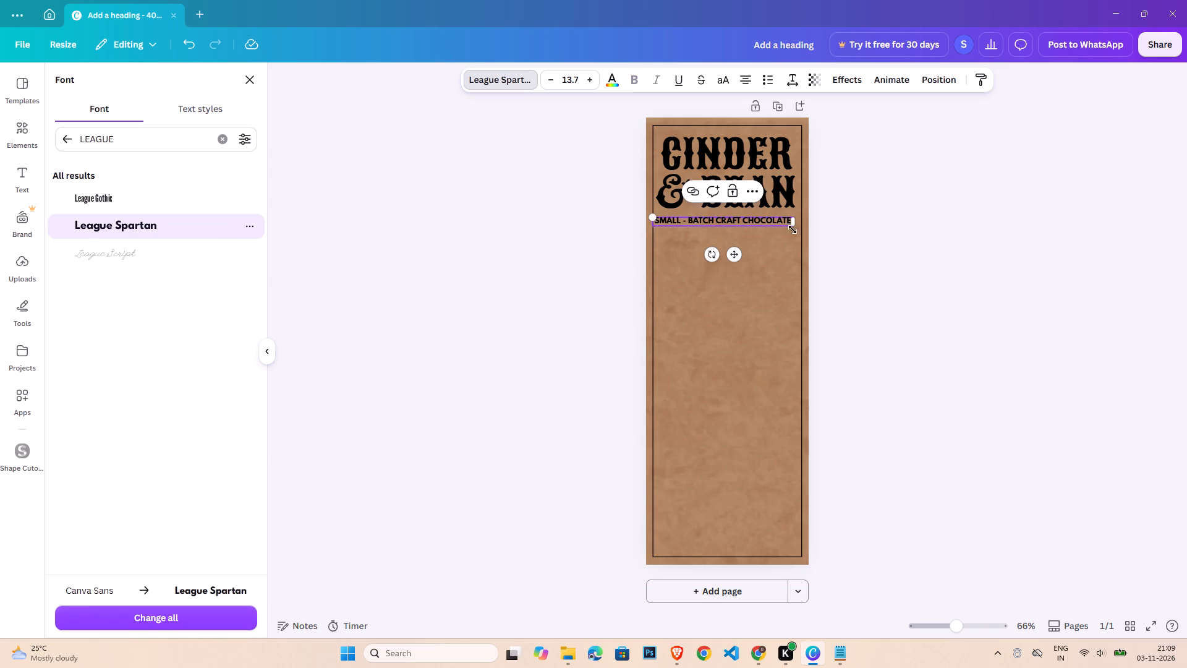
pyautogui.moveTo(738, 256); pyautogui.dragTo(744, 254)
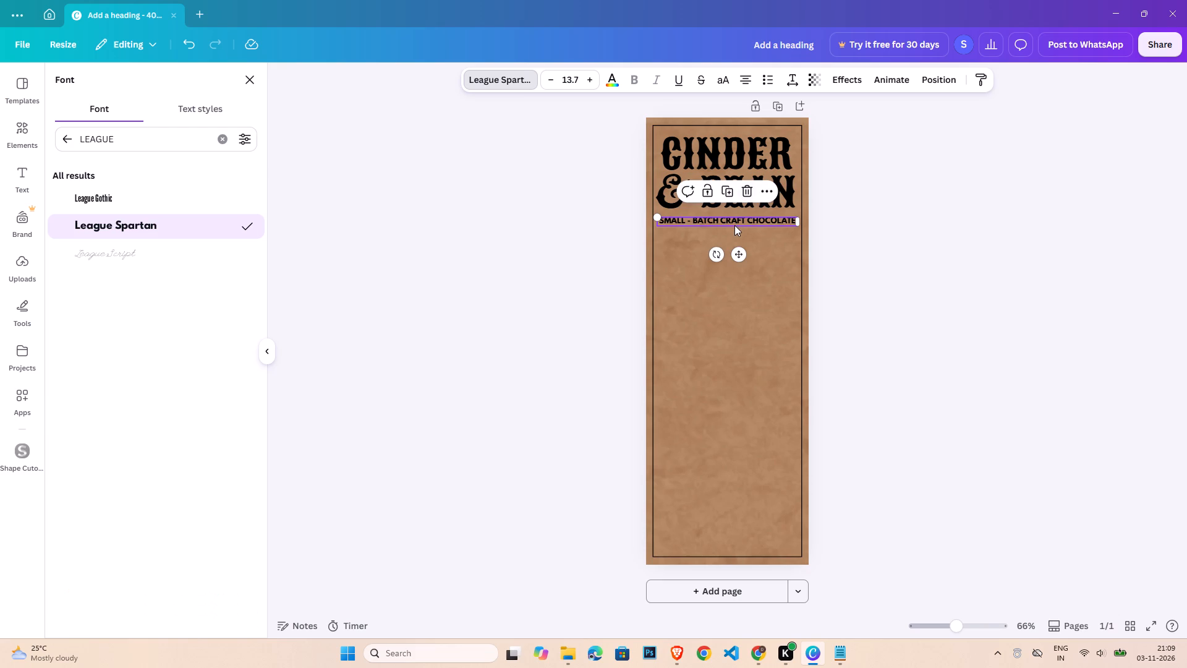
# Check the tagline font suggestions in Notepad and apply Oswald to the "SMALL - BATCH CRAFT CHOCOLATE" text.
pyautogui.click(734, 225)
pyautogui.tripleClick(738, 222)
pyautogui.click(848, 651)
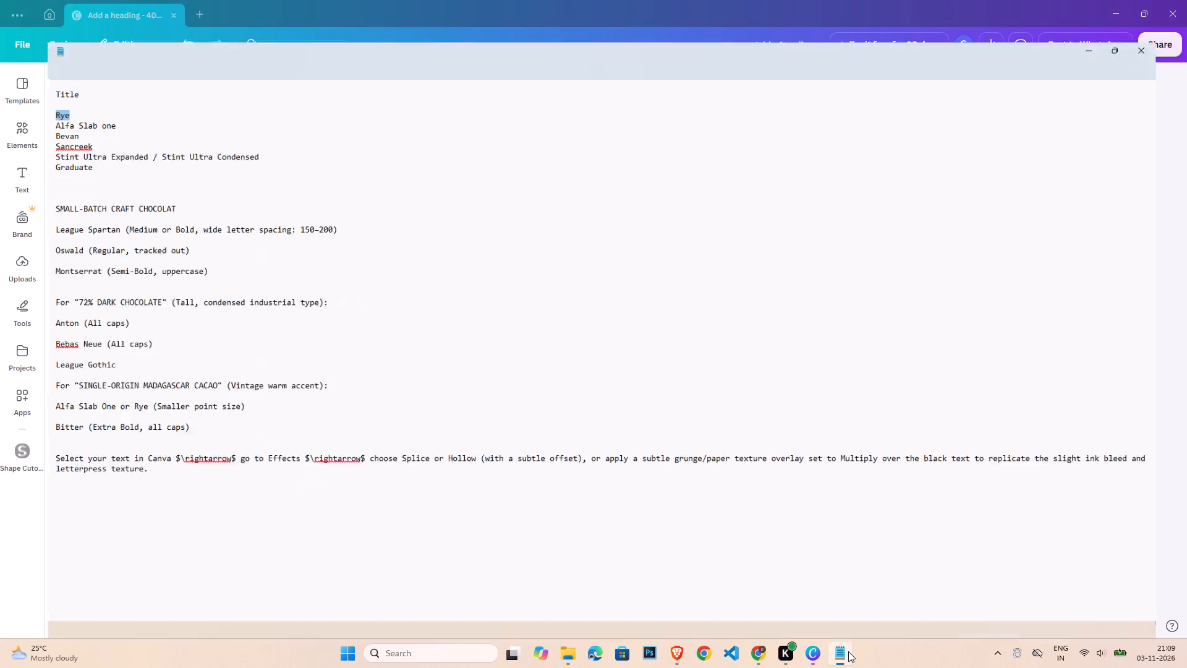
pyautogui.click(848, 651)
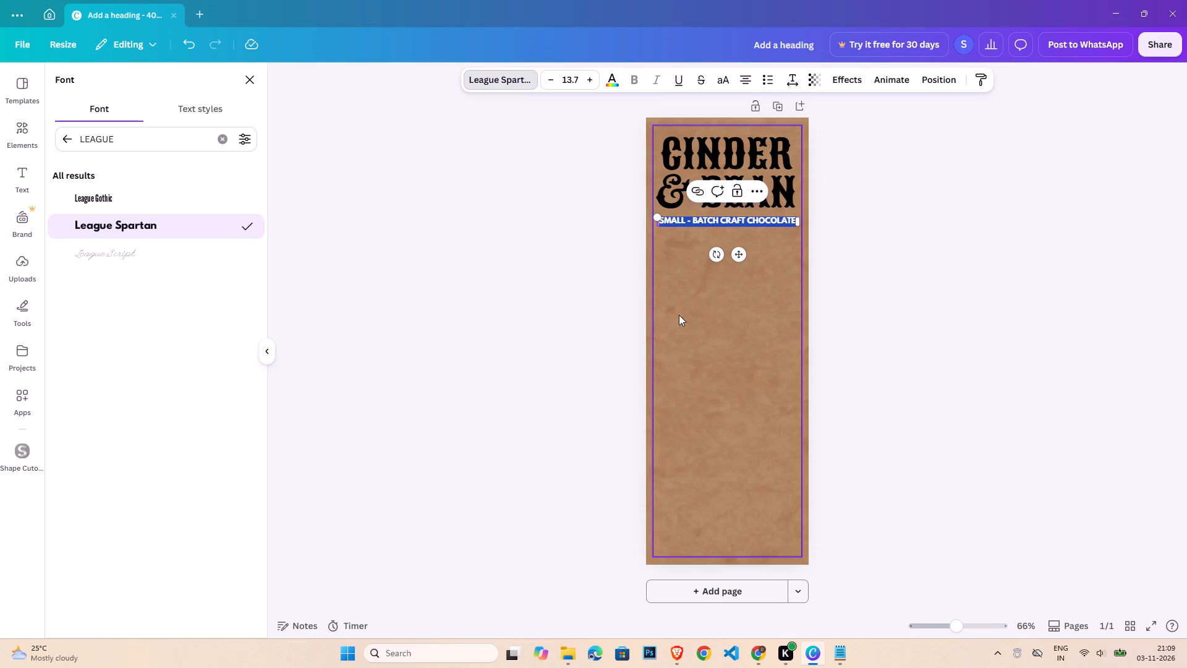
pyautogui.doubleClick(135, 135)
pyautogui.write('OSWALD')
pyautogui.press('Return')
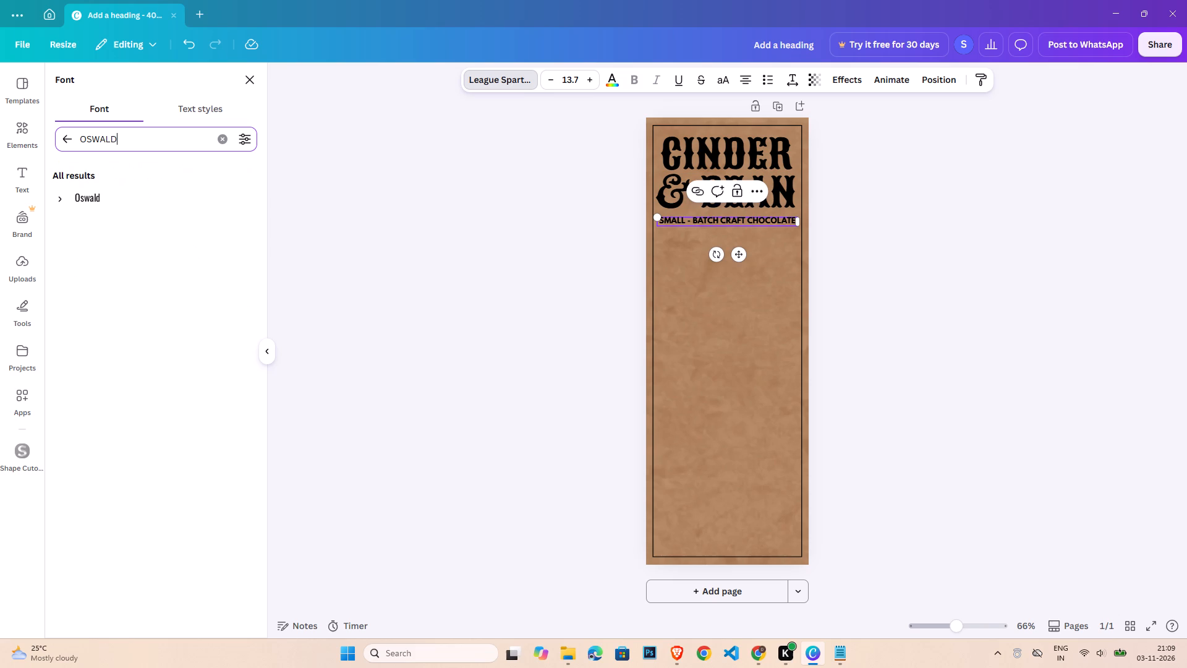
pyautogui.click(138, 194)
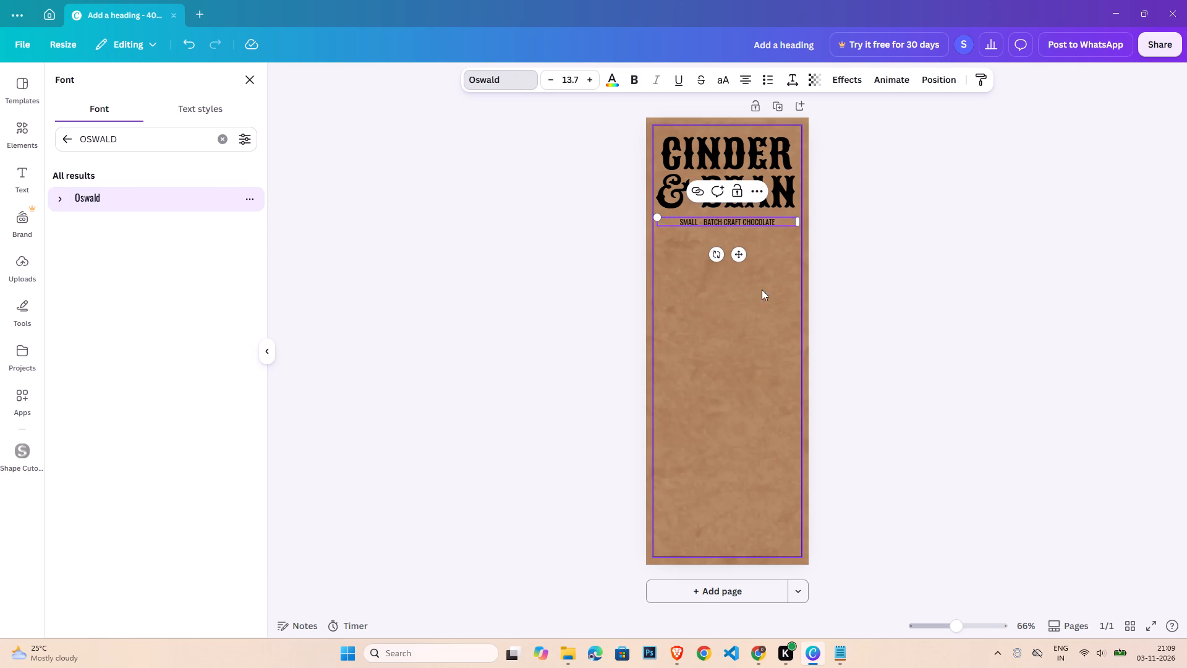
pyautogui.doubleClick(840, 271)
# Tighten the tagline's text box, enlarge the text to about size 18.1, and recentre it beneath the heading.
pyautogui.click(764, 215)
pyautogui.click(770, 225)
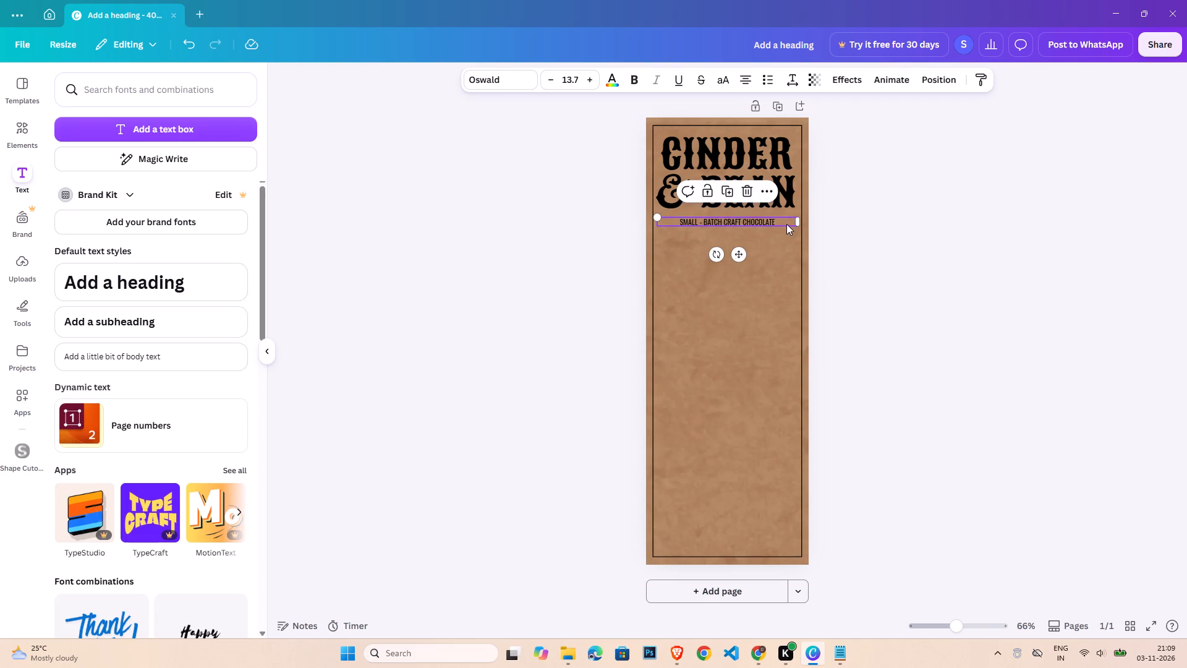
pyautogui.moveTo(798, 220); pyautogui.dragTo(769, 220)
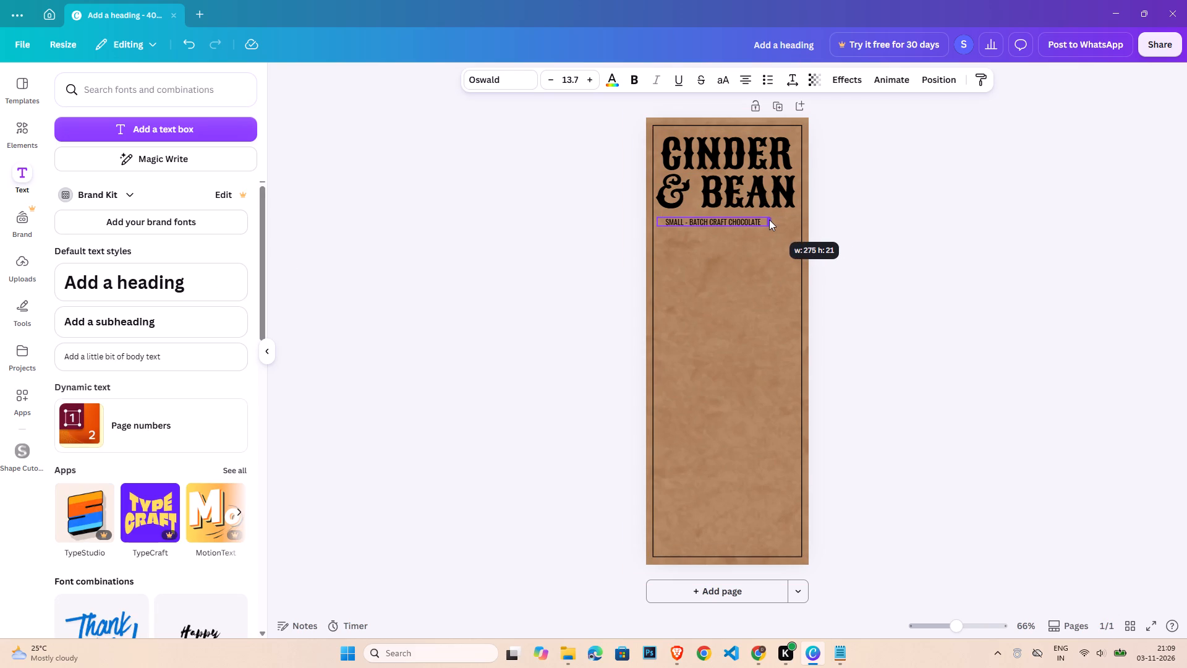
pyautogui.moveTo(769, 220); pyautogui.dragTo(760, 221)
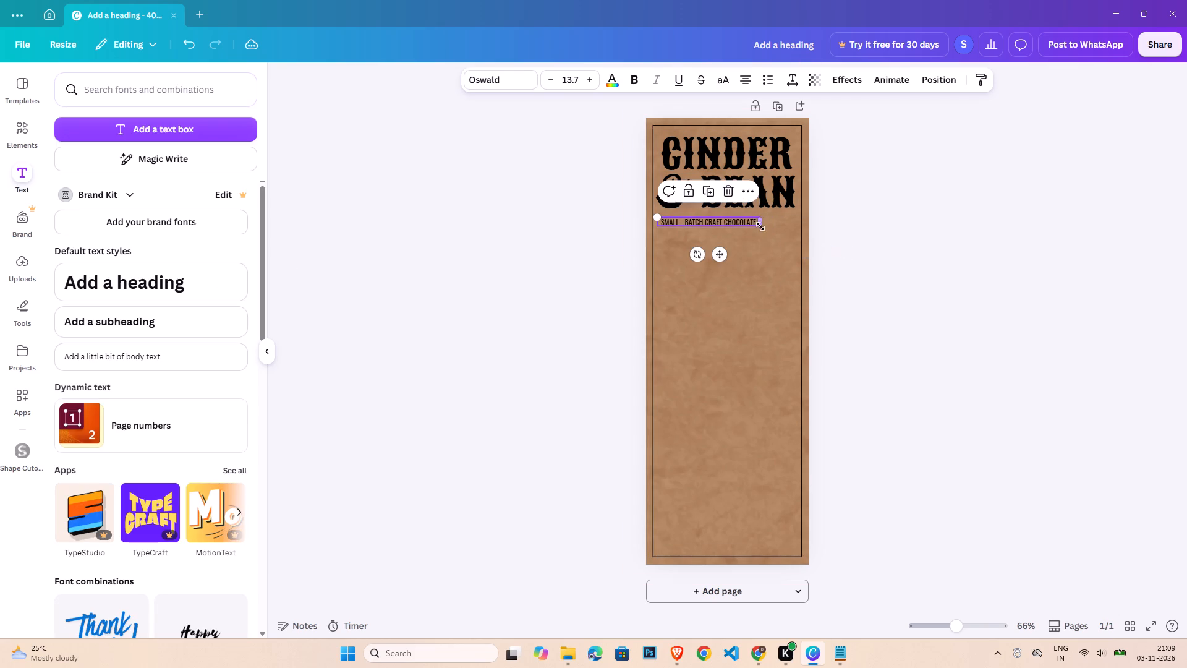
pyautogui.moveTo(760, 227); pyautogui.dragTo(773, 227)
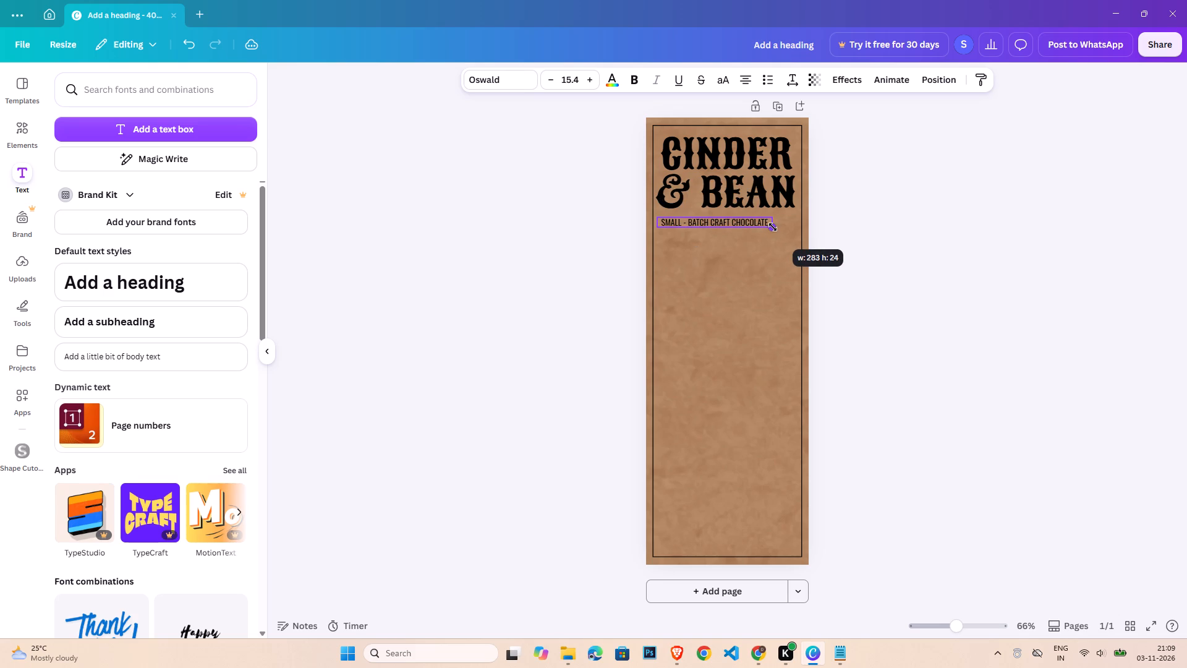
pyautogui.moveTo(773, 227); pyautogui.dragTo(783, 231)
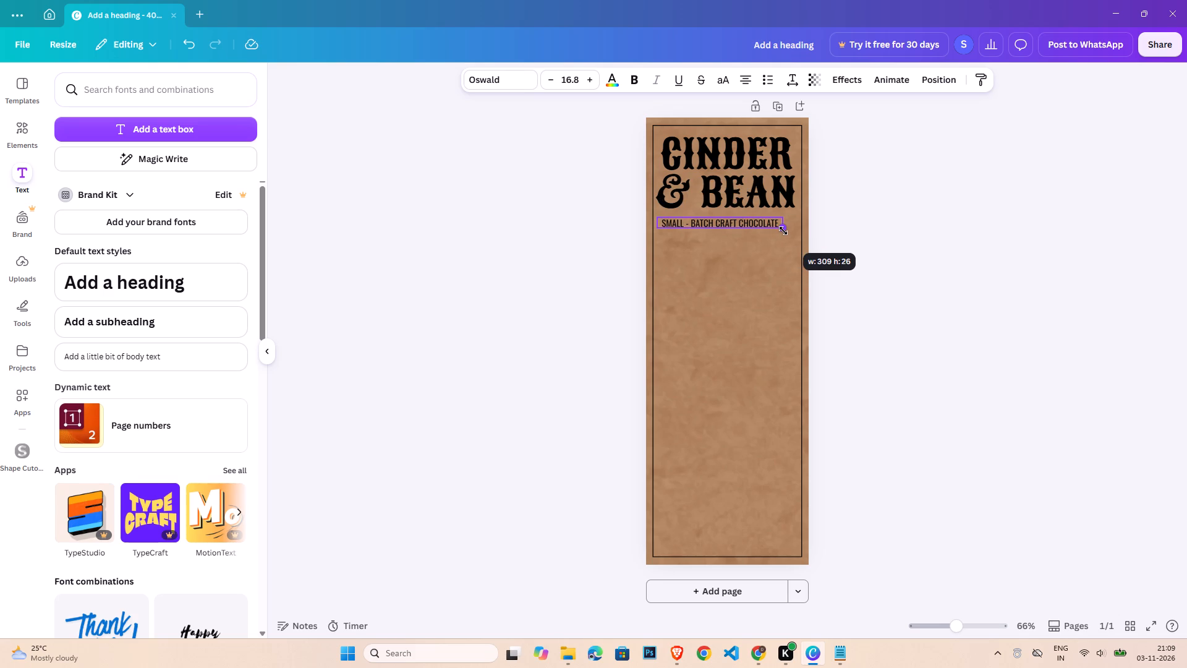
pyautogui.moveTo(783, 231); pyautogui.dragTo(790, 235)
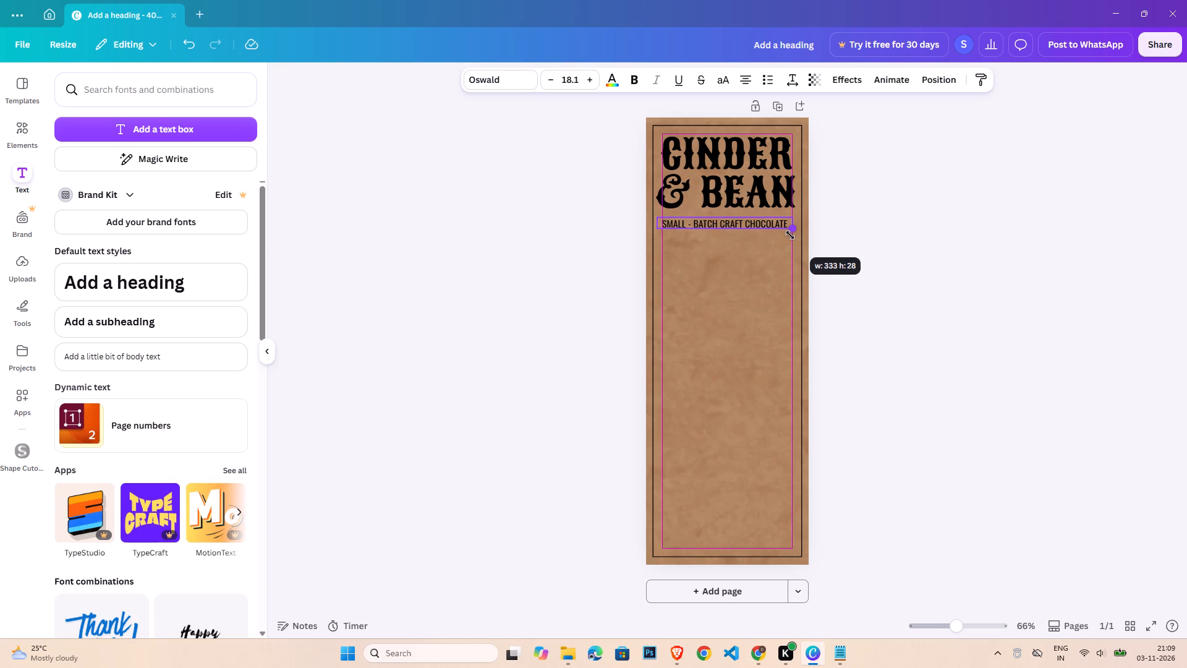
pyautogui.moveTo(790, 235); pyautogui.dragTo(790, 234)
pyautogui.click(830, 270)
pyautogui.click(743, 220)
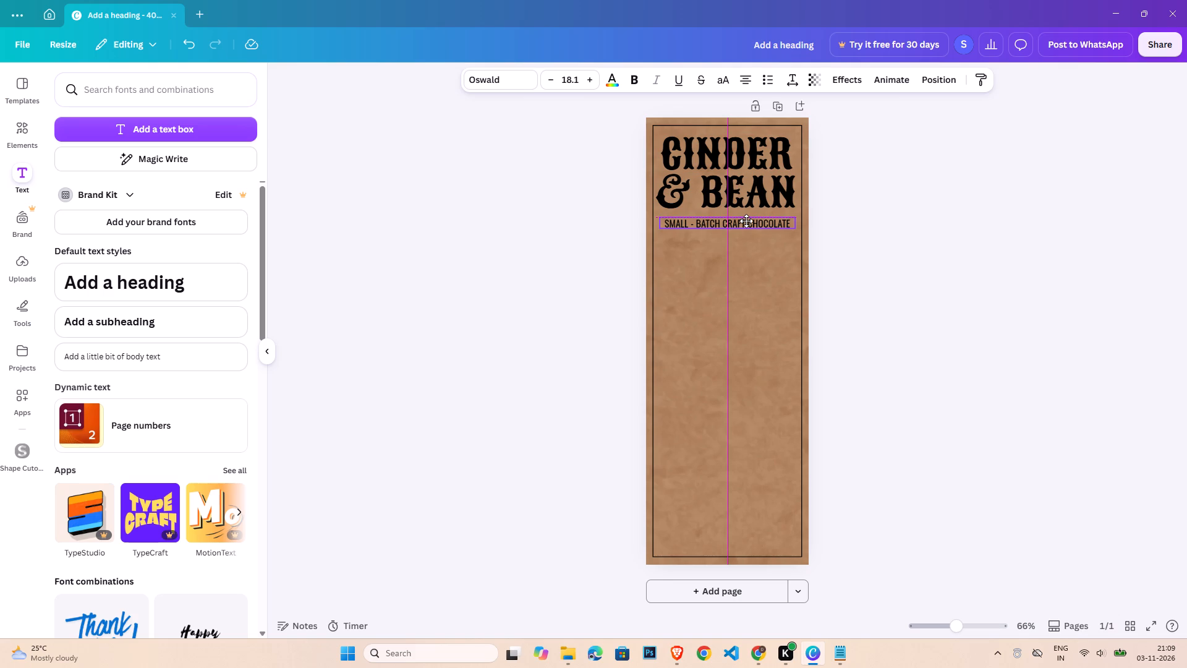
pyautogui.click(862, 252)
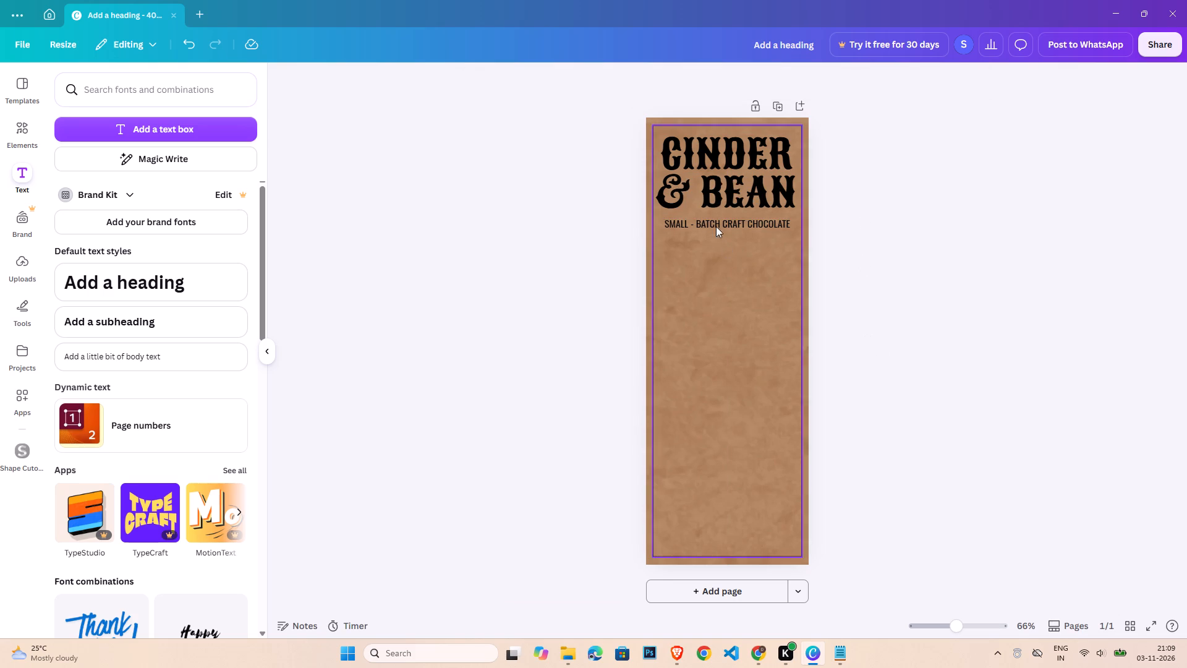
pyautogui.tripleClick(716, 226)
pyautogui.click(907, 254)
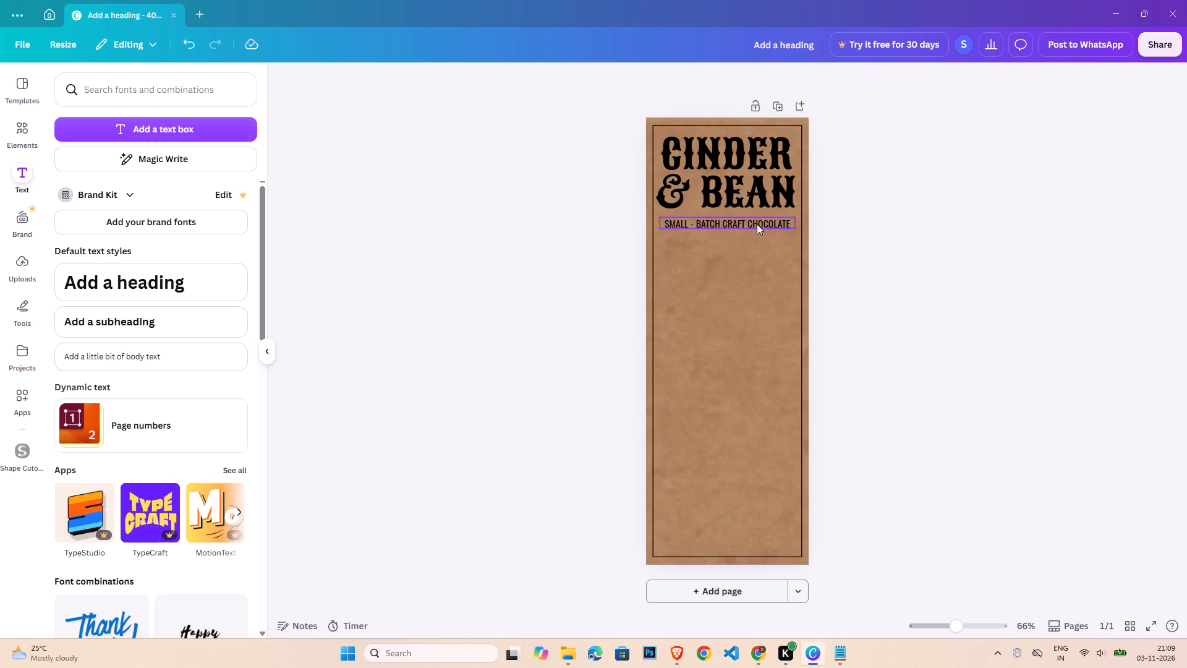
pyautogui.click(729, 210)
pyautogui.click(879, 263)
# Scale the "CINDER & BEAN" heading down slightly to leave more margin inside the border.
pyautogui.click(745, 196)
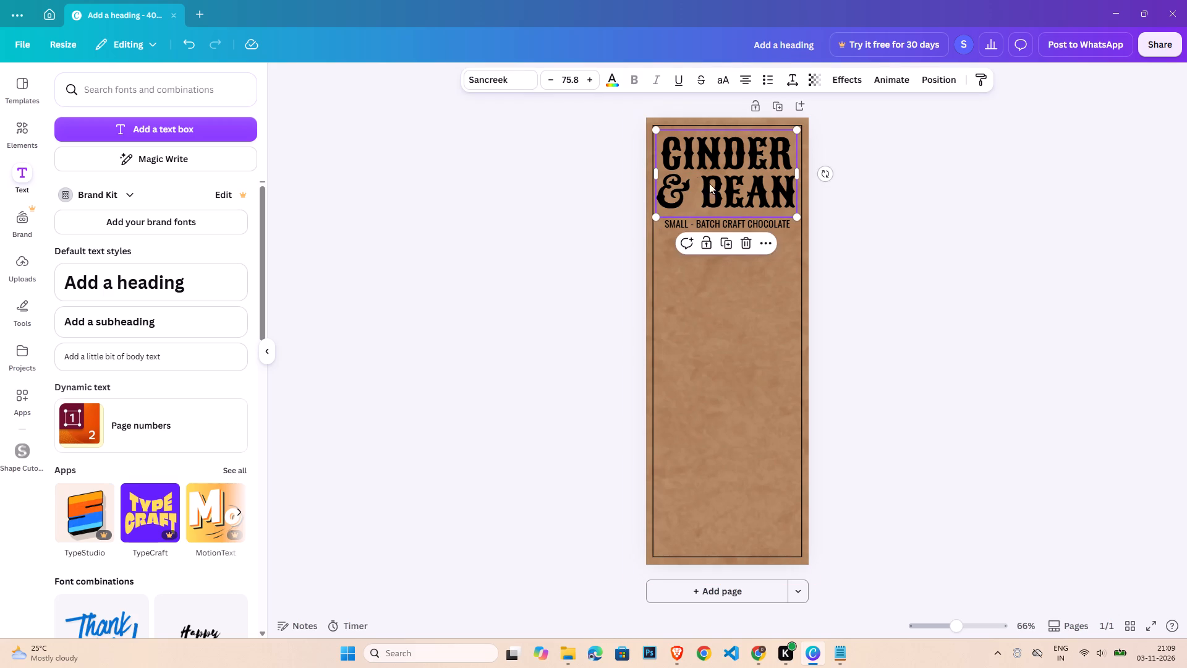
pyautogui.moveTo(656, 131); pyautogui.dragTo(664, 135)
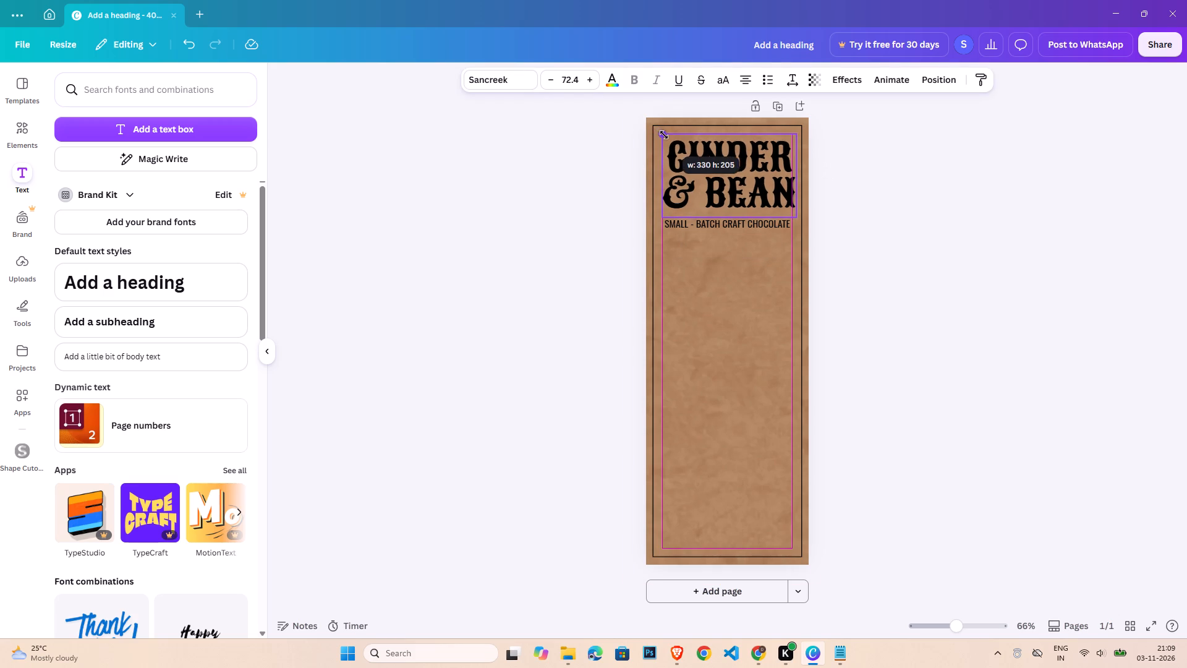
pyautogui.moveTo(664, 135); pyautogui.dragTo(667, 137)
# Centre-align the "CINDER & BEAN" heading horizontally with the rectangular border.
pyautogui.click(788, 322)
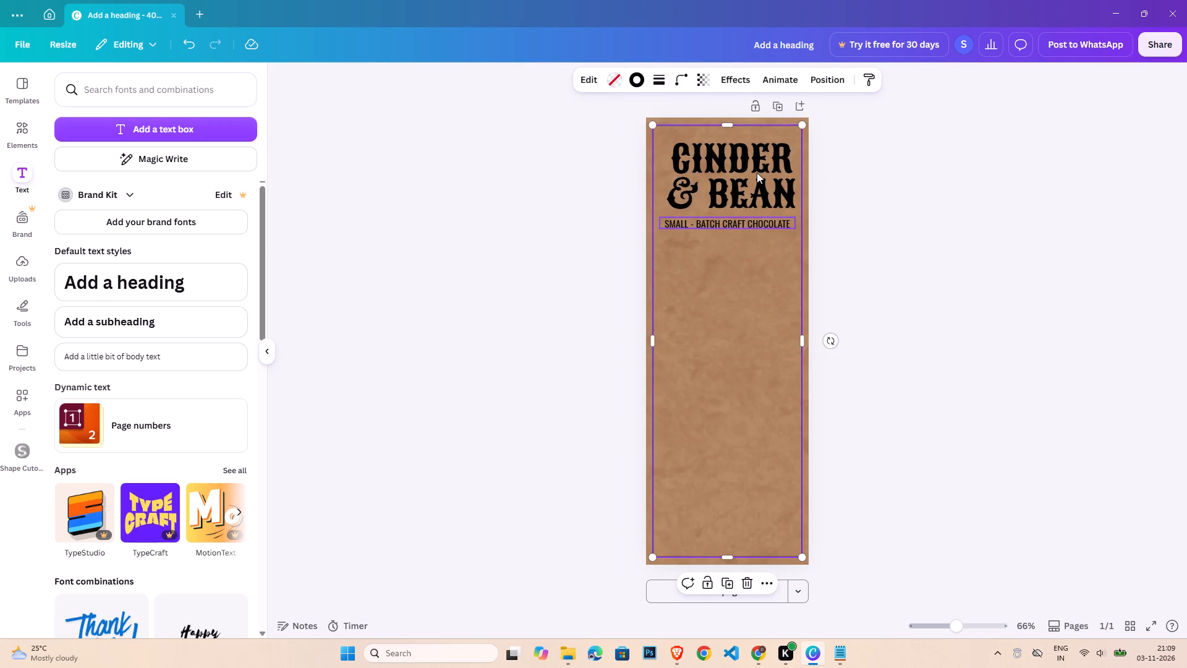
pyautogui.keyDown('shift'); pyautogui.click(757, 173); pyautogui.keyUp('shift')
pyautogui.click(982, 85)
pyautogui.click(213, 261)
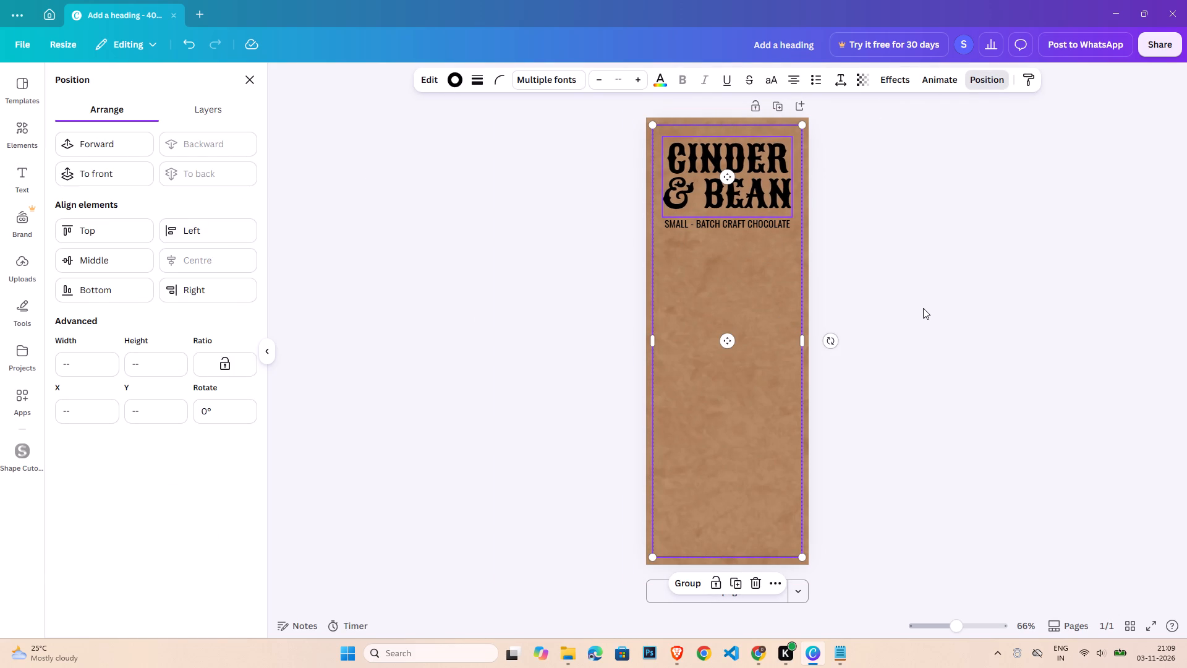
pyautogui.doubleClick(923, 308)
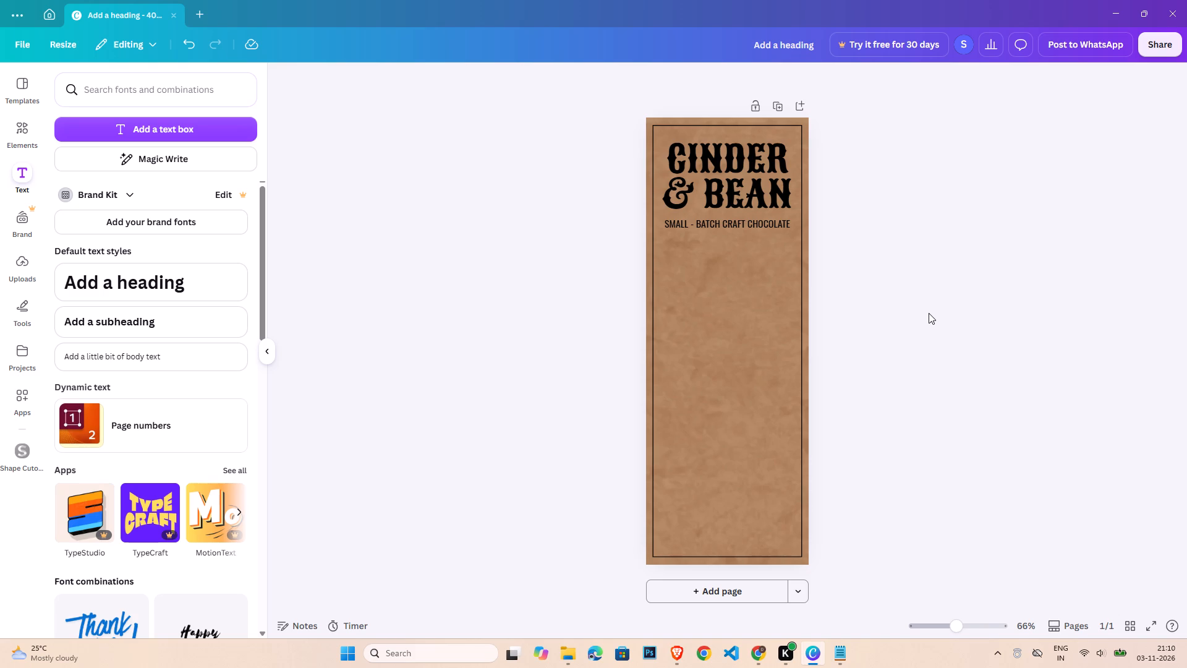
pyautogui.click(1049, 192)
# Check the font suggestions in Notepad again and apply Montserrat to the "SMALL - BATCH CRAFT CHOCOLATE" tagline.
pyautogui.click(741, 226)
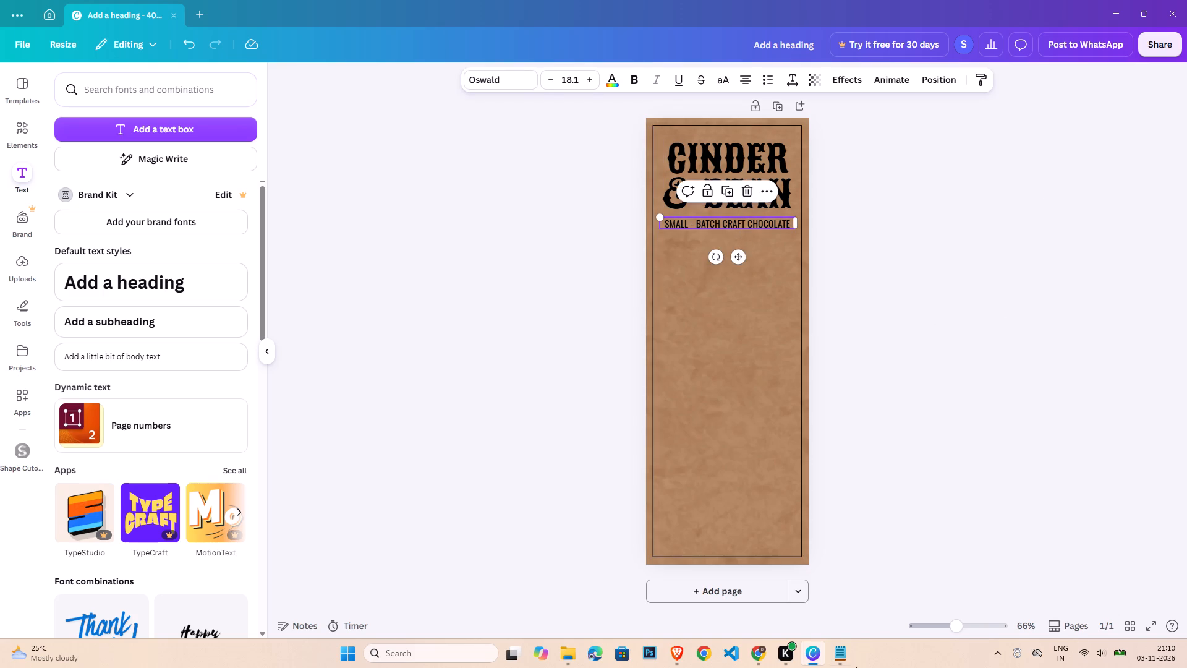
pyautogui.click(846, 659)
pyautogui.click(846, 659)
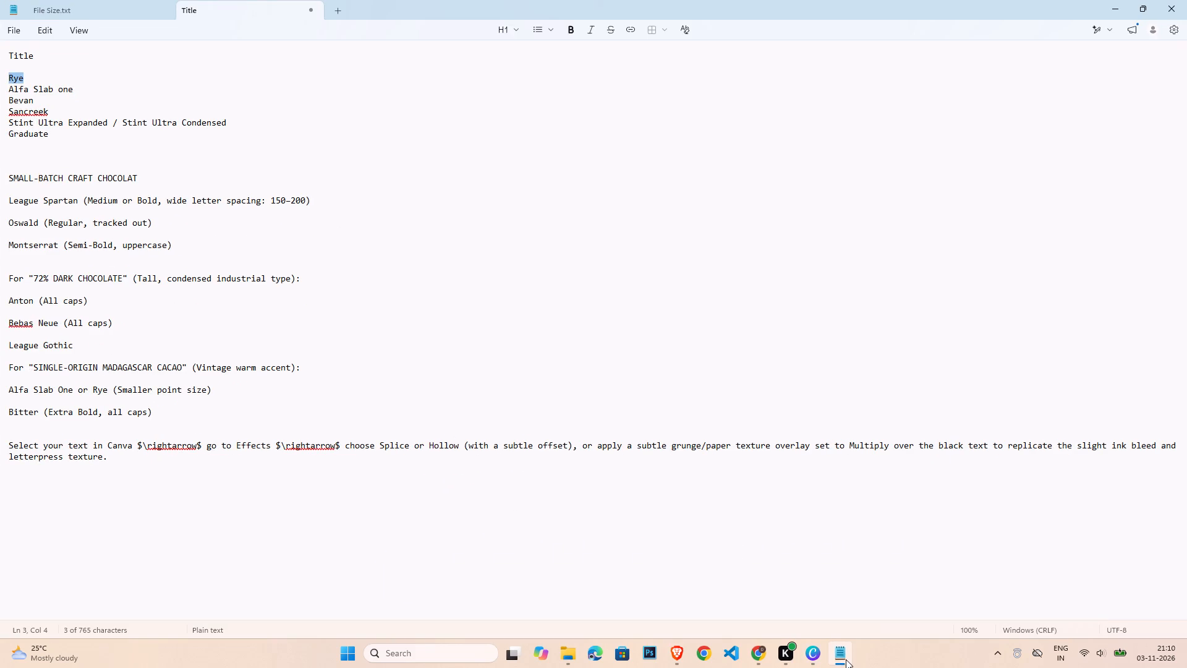
pyautogui.tripleClick(744, 227)
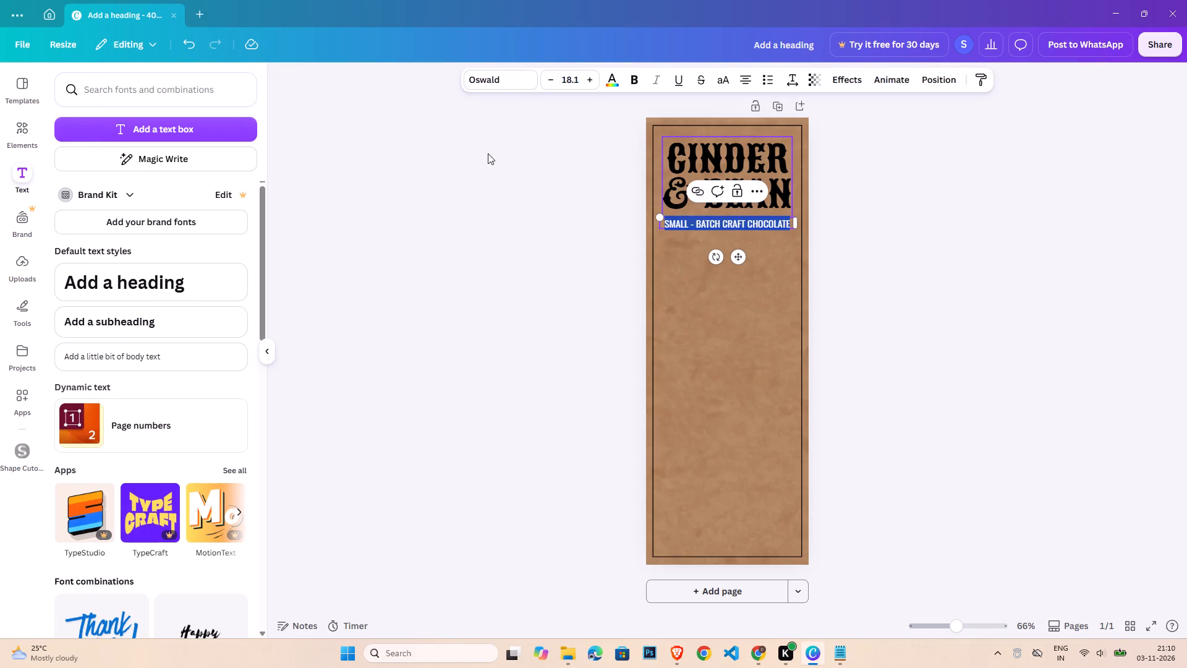
pyautogui.click(495, 84)
pyautogui.doubleClick(131, 139)
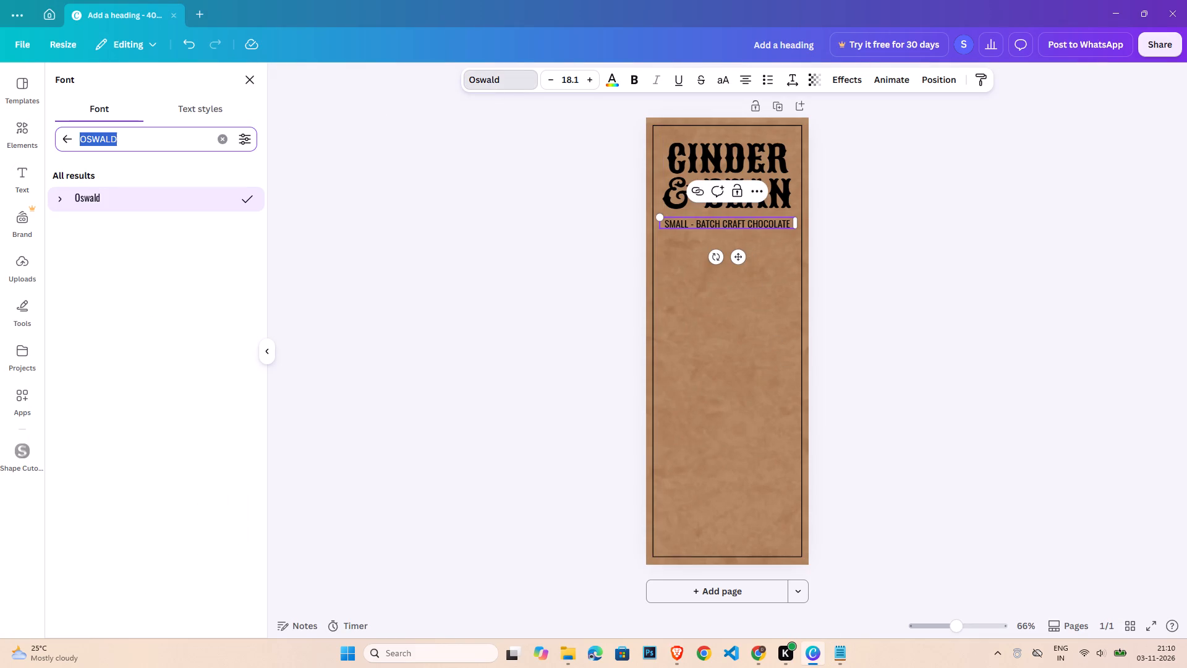
pyautogui.write('MON')
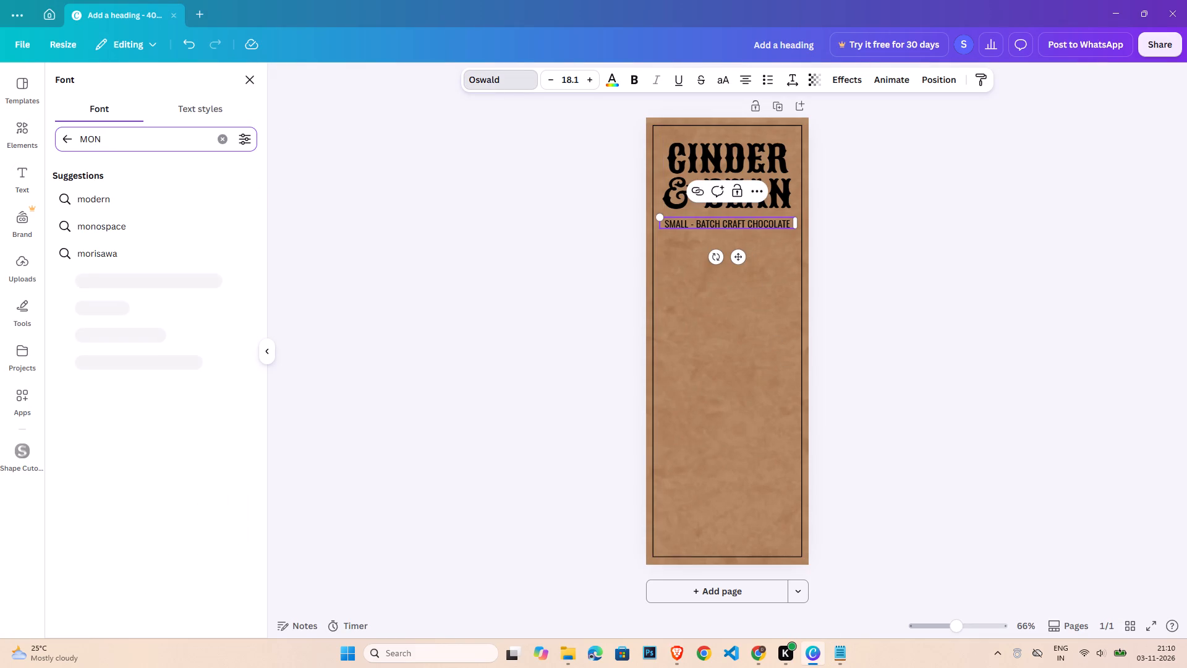
pyautogui.write('TE')
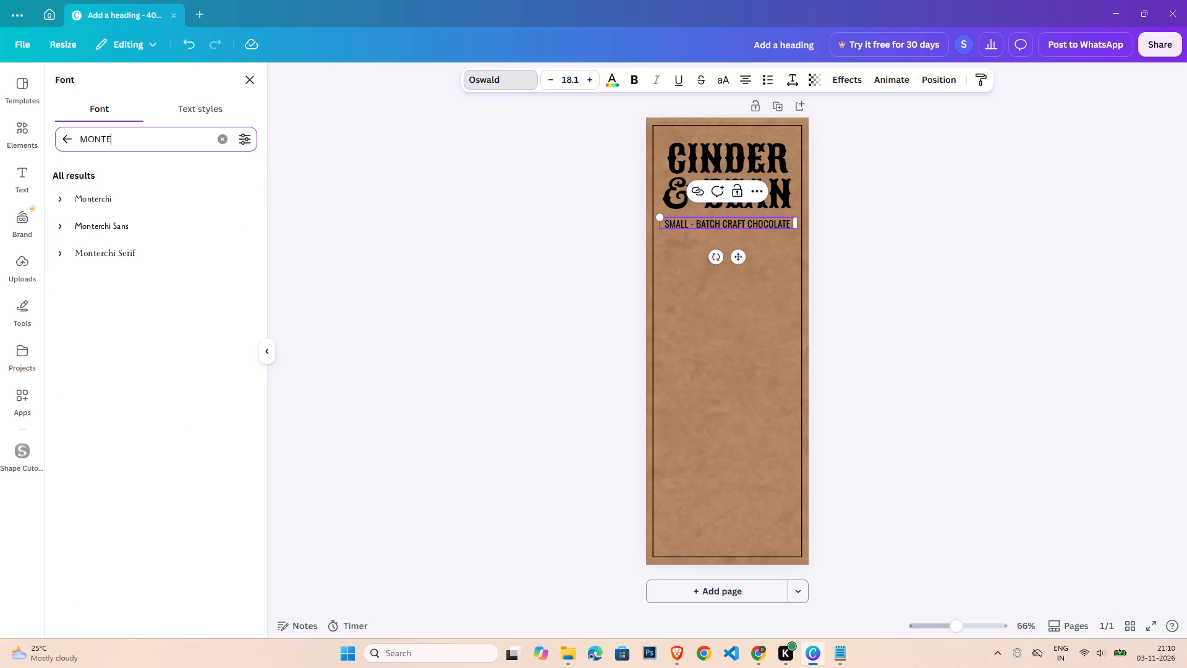
pyautogui.click(846, 645)
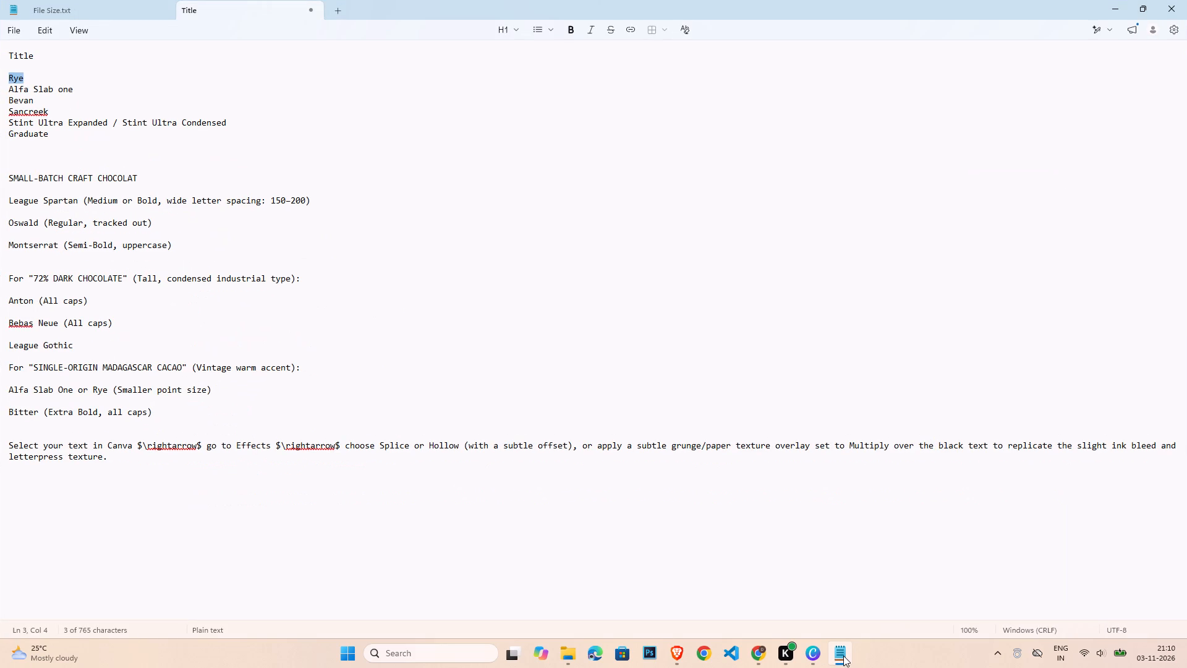
pyautogui.click(843, 656)
pyautogui.click(138, 124)
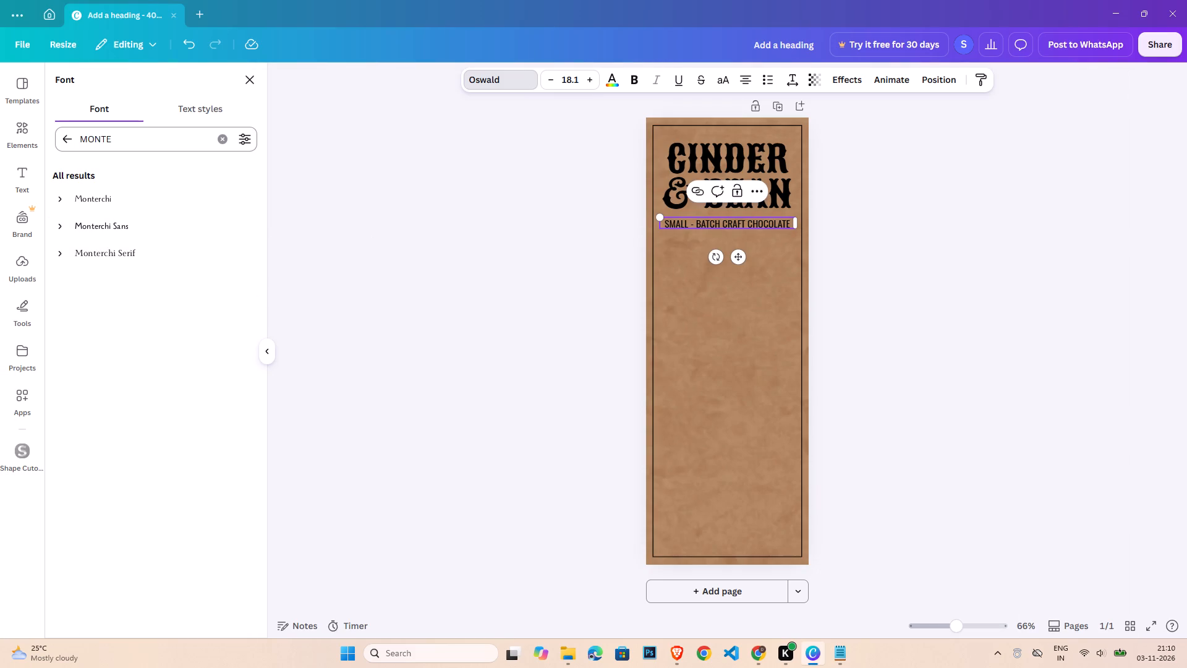
pyautogui.click(135, 134)
pyautogui.press('BackSpace')
pyautogui.write('SE')
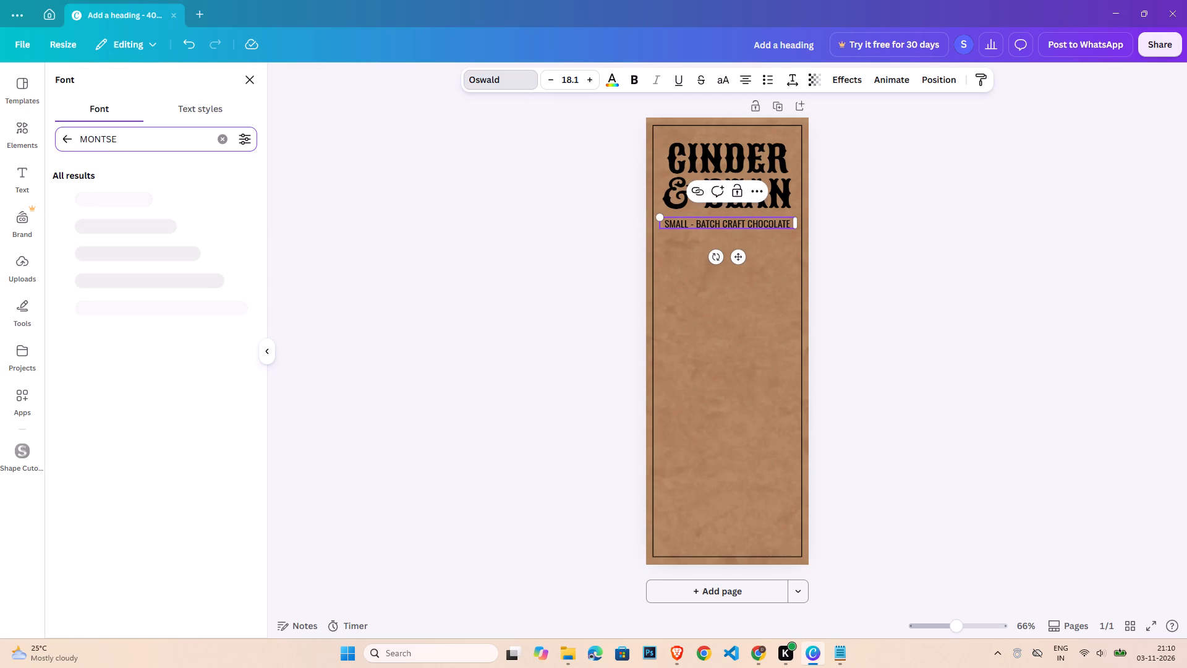
pyautogui.click(156, 189)
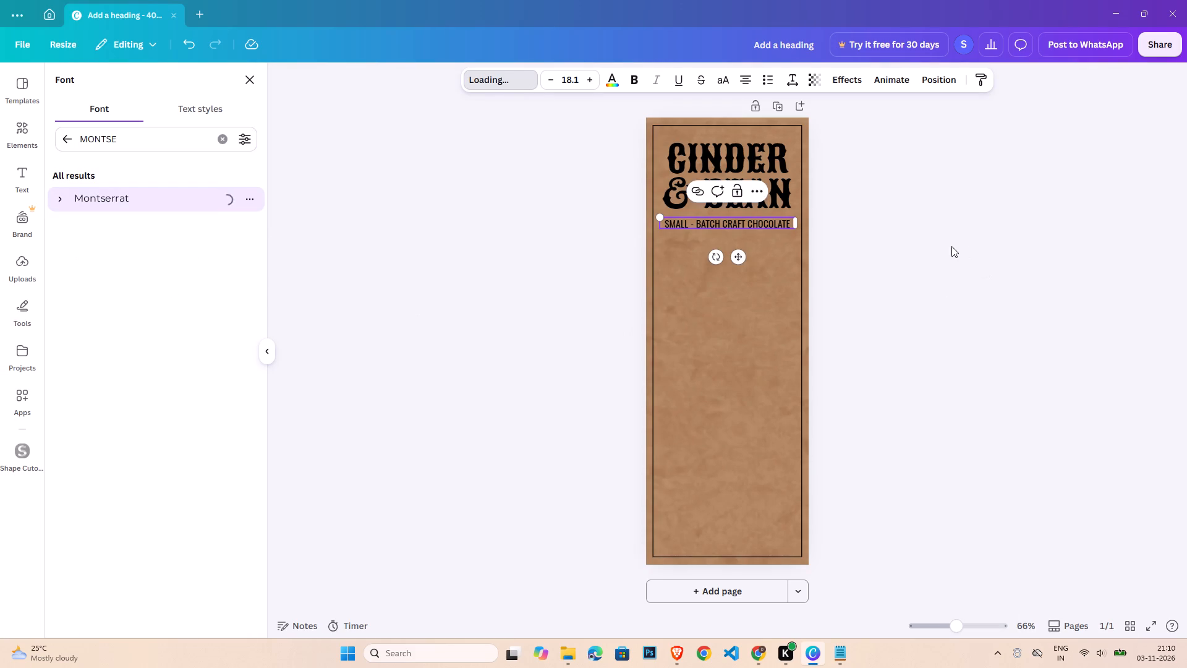
pyautogui.click(950, 246)
# Resize the tagline to about size 13.3 with a box wide enough to keep it on one line.
pyautogui.moveTo(798, 245); pyautogui.dragTo(785, 241)
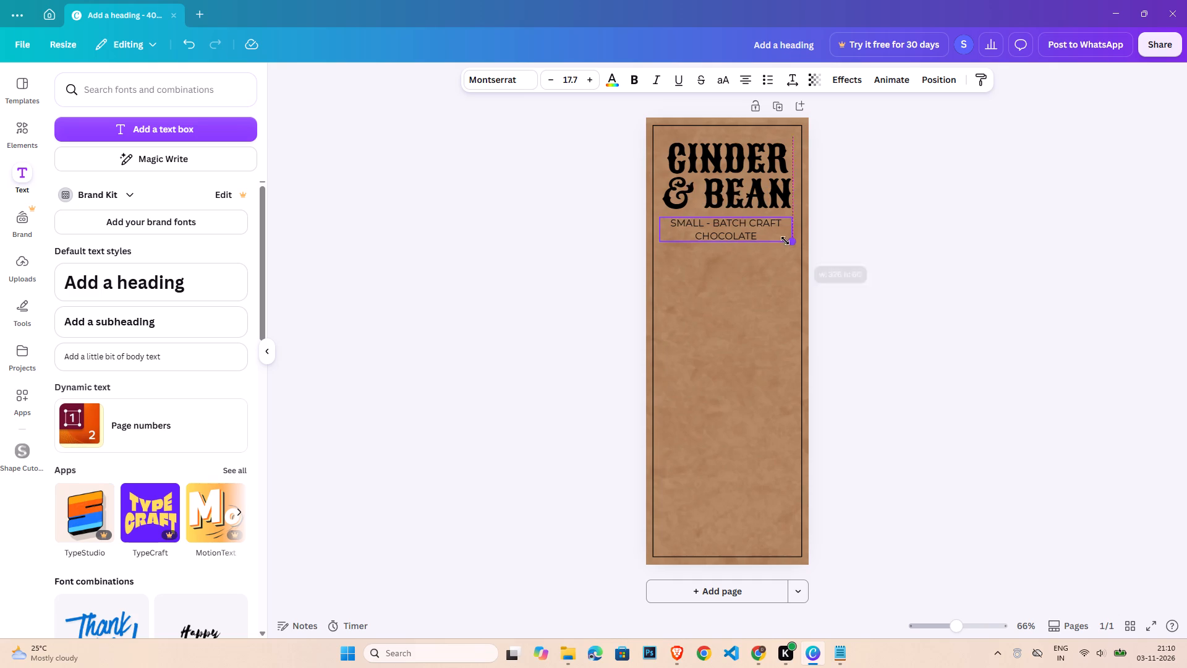
pyautogui.moveTo(785, 241); pyautogui.dragTo(782, 238)
pyautogui.moveTo(779, 231); pyautogui.dragTo(800, 229)
pyautogui.moveTo(660, 225); pyautogui.dragTo(655, 225)
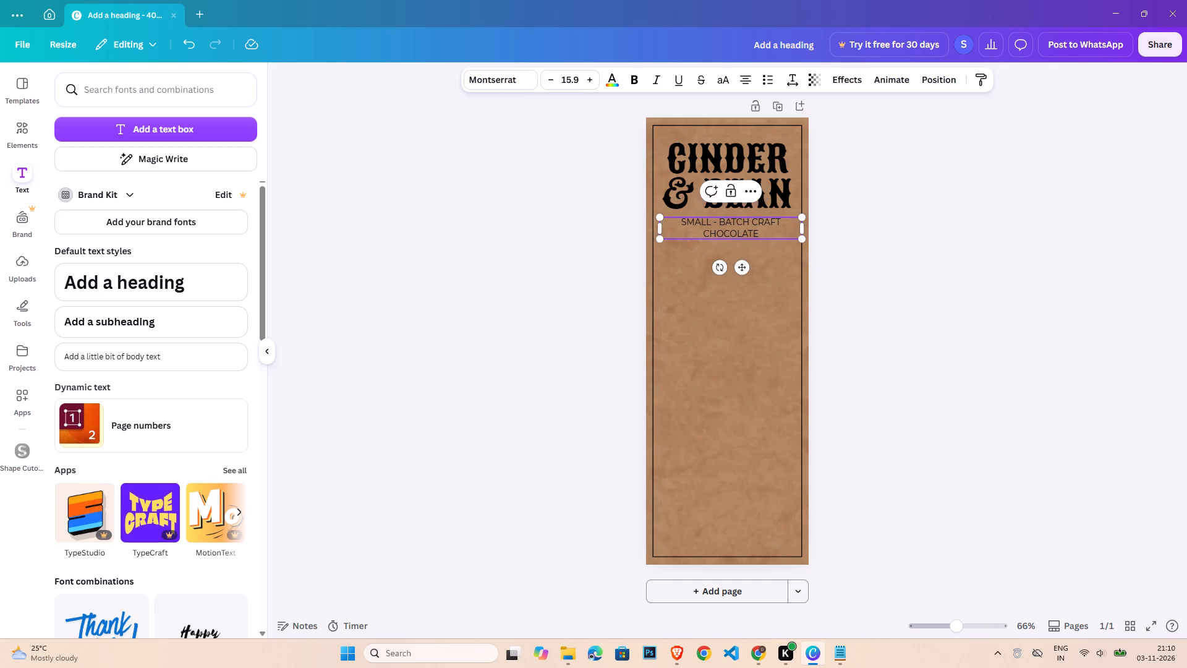
pyautogui.click(661, 225)
pyautogui.moveTo(655, 230); pyautogui.dragTo(644, 231)
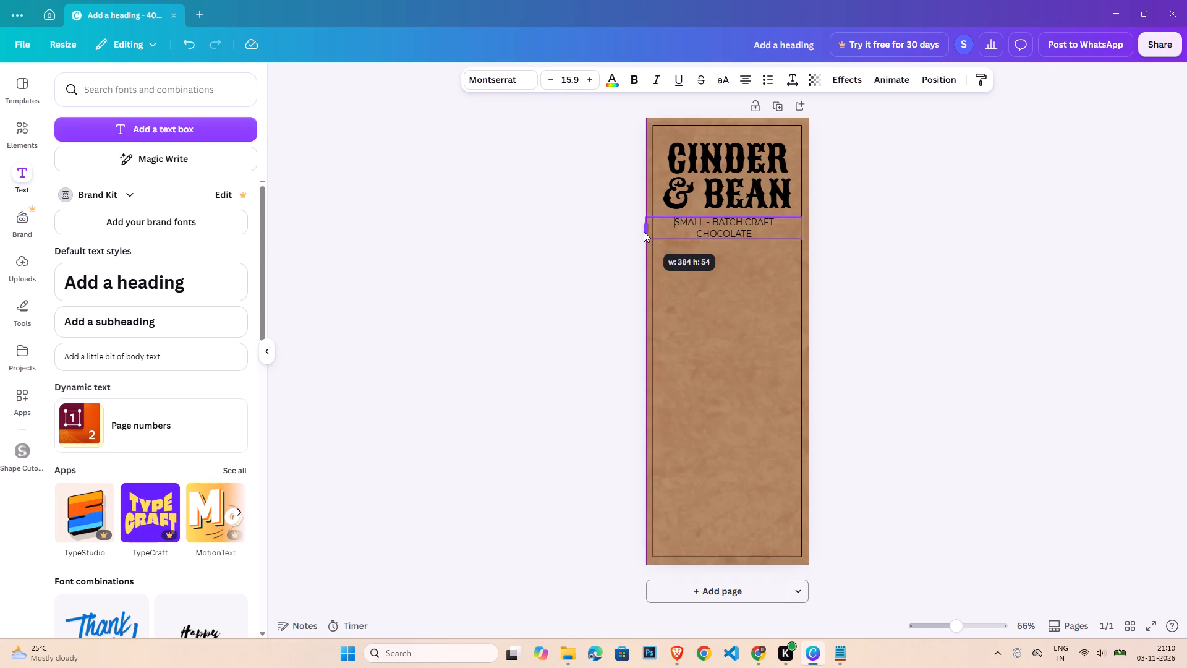
pyautogui.moveTo(644, 231); pyautogui.dragTo(624, 232)
pyautogui.moveTo(632, 218); pyautogui.dragTo(634, 218)
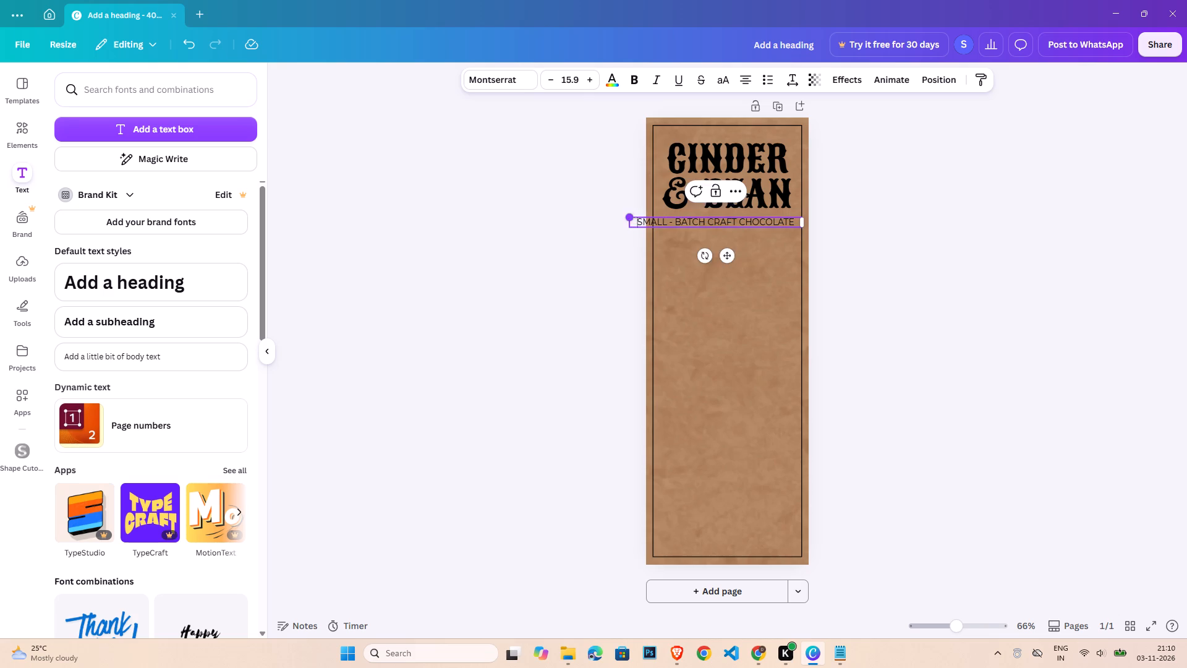
pyautogui.moveTo(634, 218); pyautogui.dragTo(660, 219)
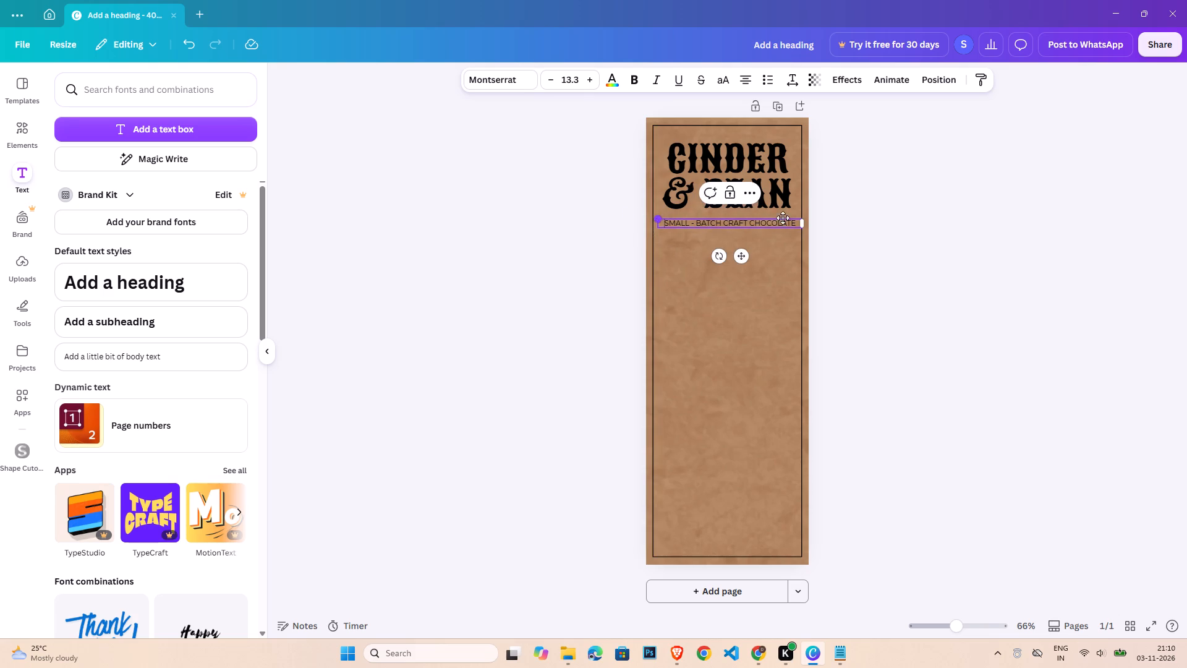
# Narrow the tagline's text box to fit the text and recentre it beneath the heading.
pyautogui.click(835, 241)
pyautogui.click(766, 226)
pyautogui.click(804, 239)
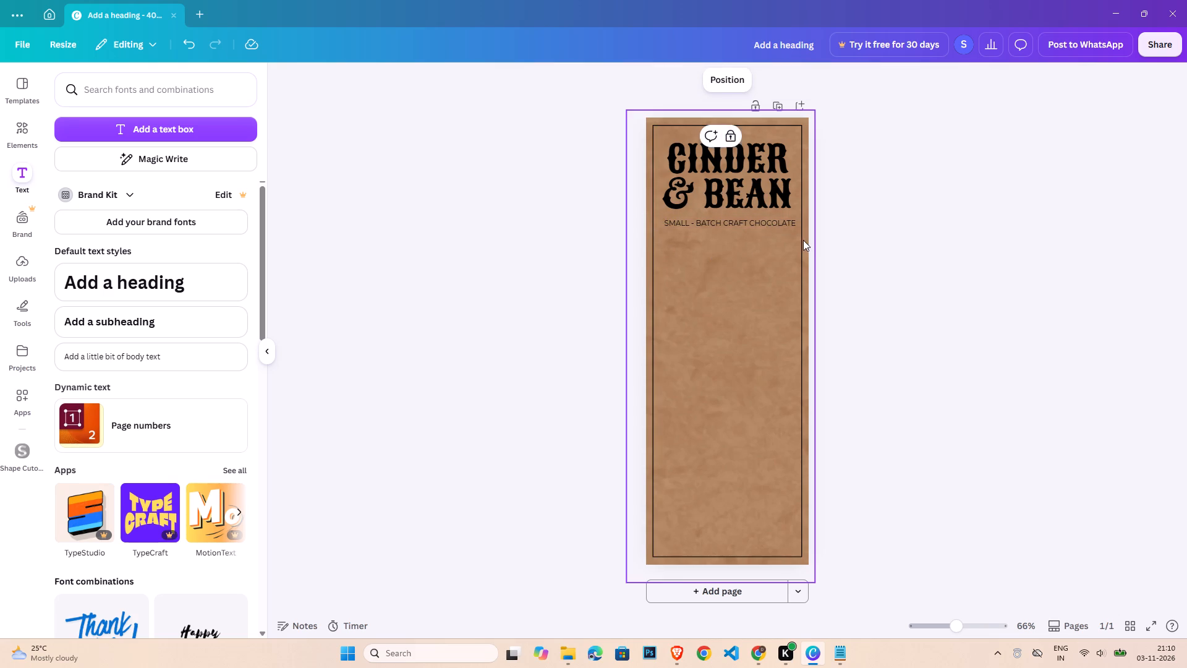
pyautogui.click(797, 242)
pyautogui.click(778, 227)
pyautogui.moveTo(802, 222); pyautogui.dragTo(793, 223)
pyautogui.click(889, 250)
pyautogui.click(778, 224)
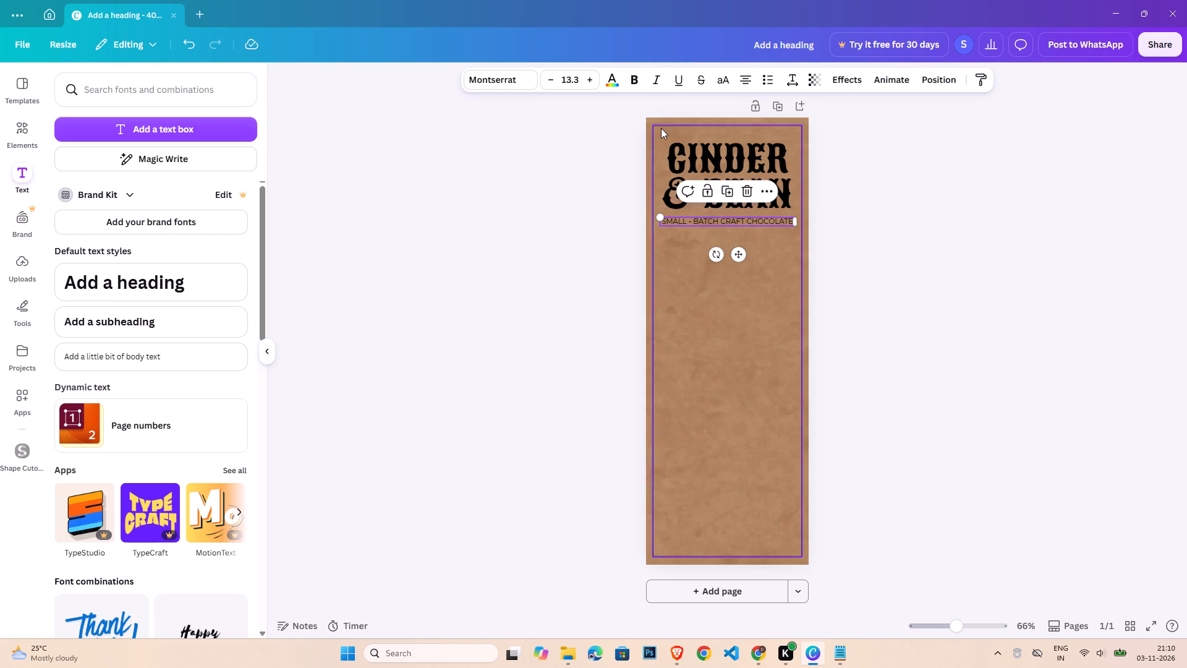
# Make the "SMALL - BATCH CRAFT CHOCOLATE" tagline bold, widen its box to keep one line, and lower it slightly beneath the heading.
pyautogui.click(632, 83)
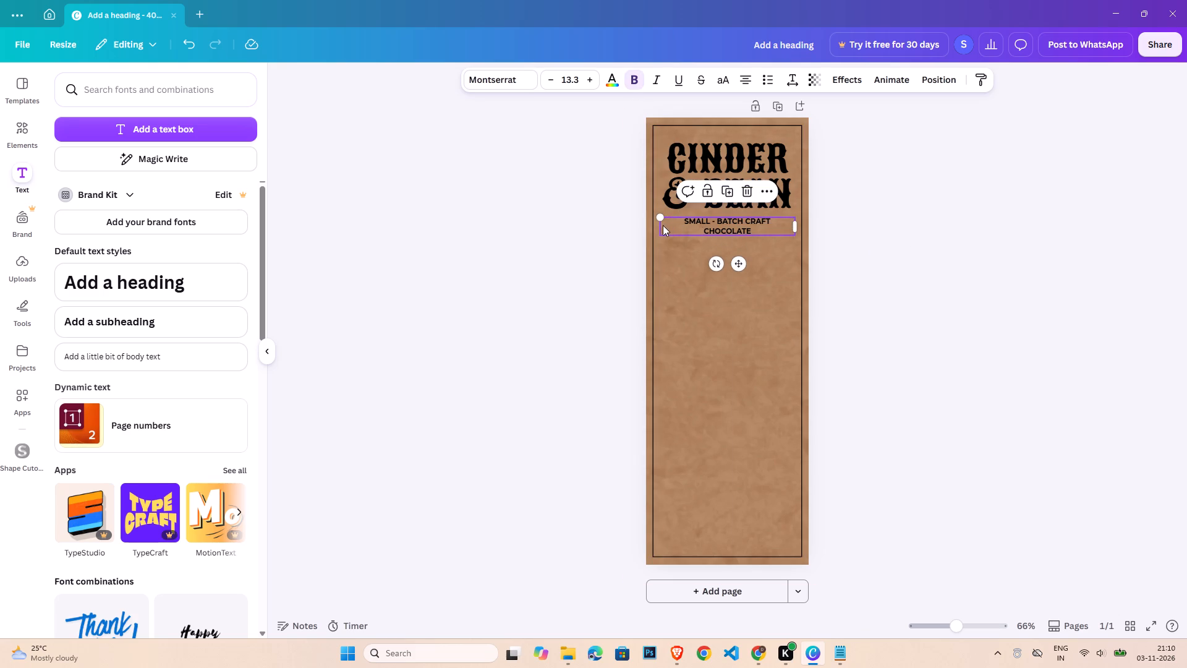
pyautogui.moveTo(660, 225); pyautogui.dragTo(653, 226)
pyautogui.click(1011, 317)
pyautogui.moveTo(776, 223); pyautogui.dragTo(781, 222)
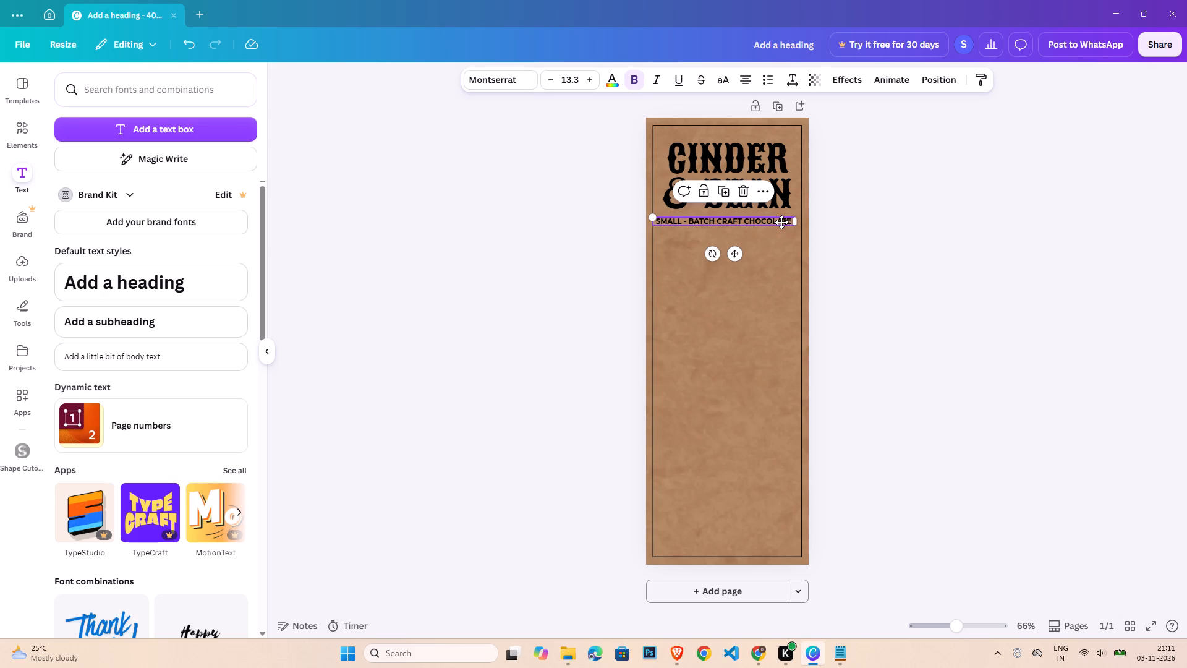
pyautogui.moveTo(781, 222); pyautogui.dragTo(781, 228)
pyautogui.click(891, 329)
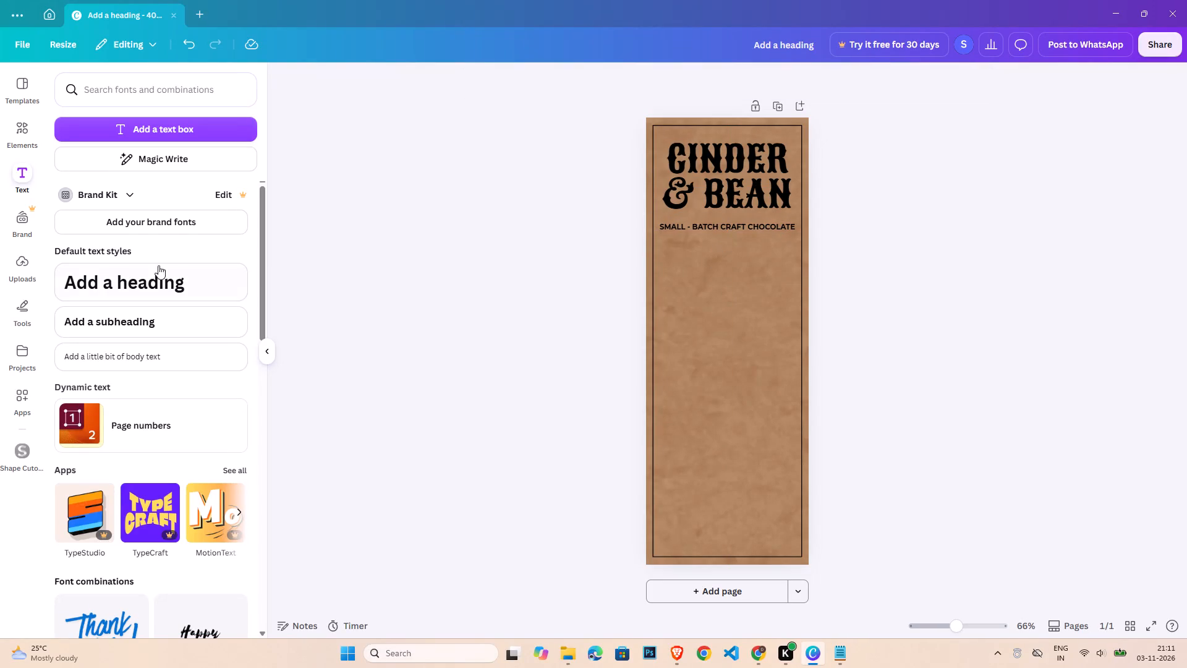
# Search the graphics for "DESIGNS" and look through them for a decorative vintage flourish.
pyautogui.click(19, 131)
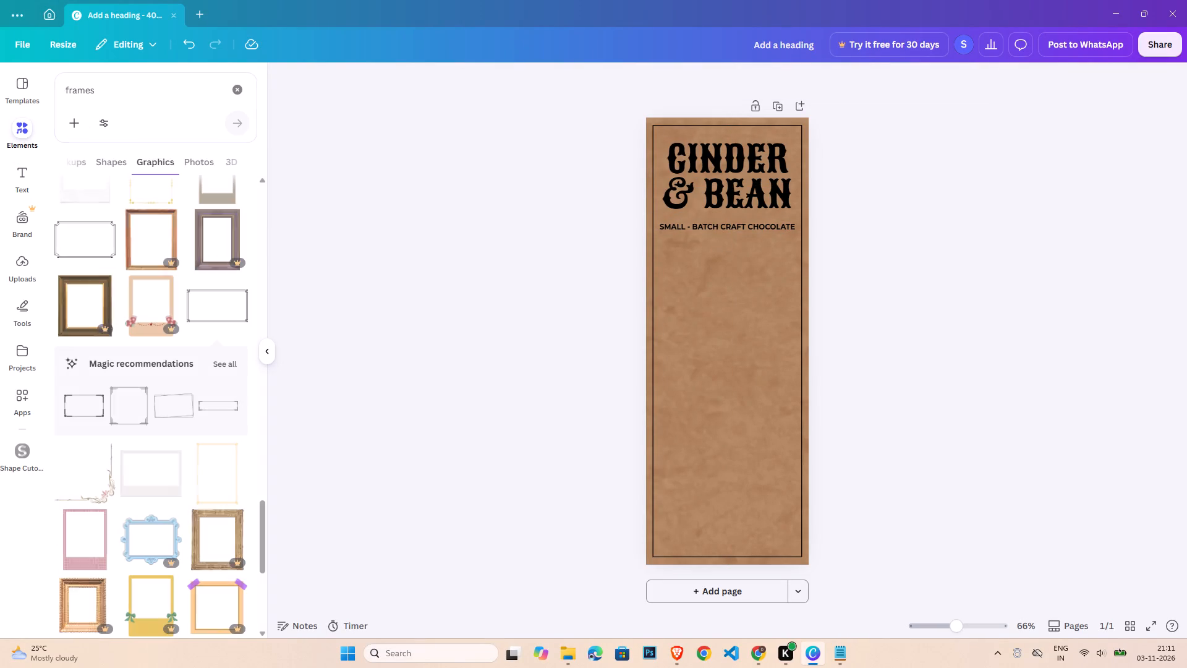
pyautogui.doubleClick(115, 98)
pyautogui.write('DESIGN')
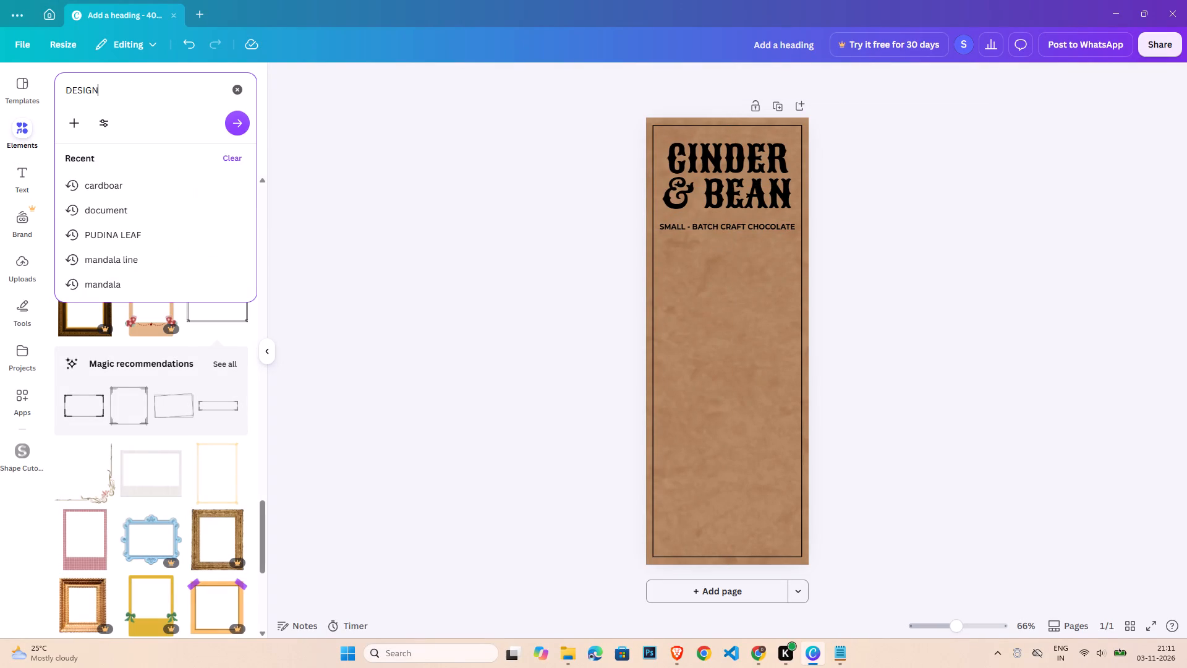
pyautogui.press('BackSpace')
pyautogui.press('s')
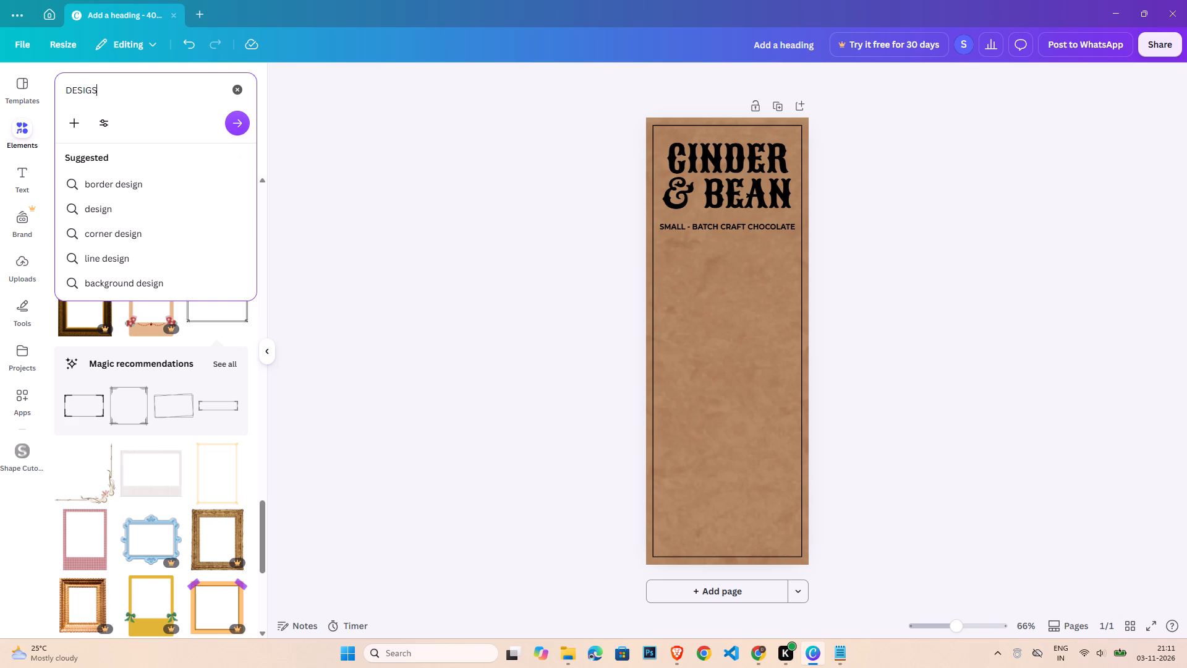
pyautogui.press('BackSpace')
pyautogui.write('NS')
pyautogui.press('Return')
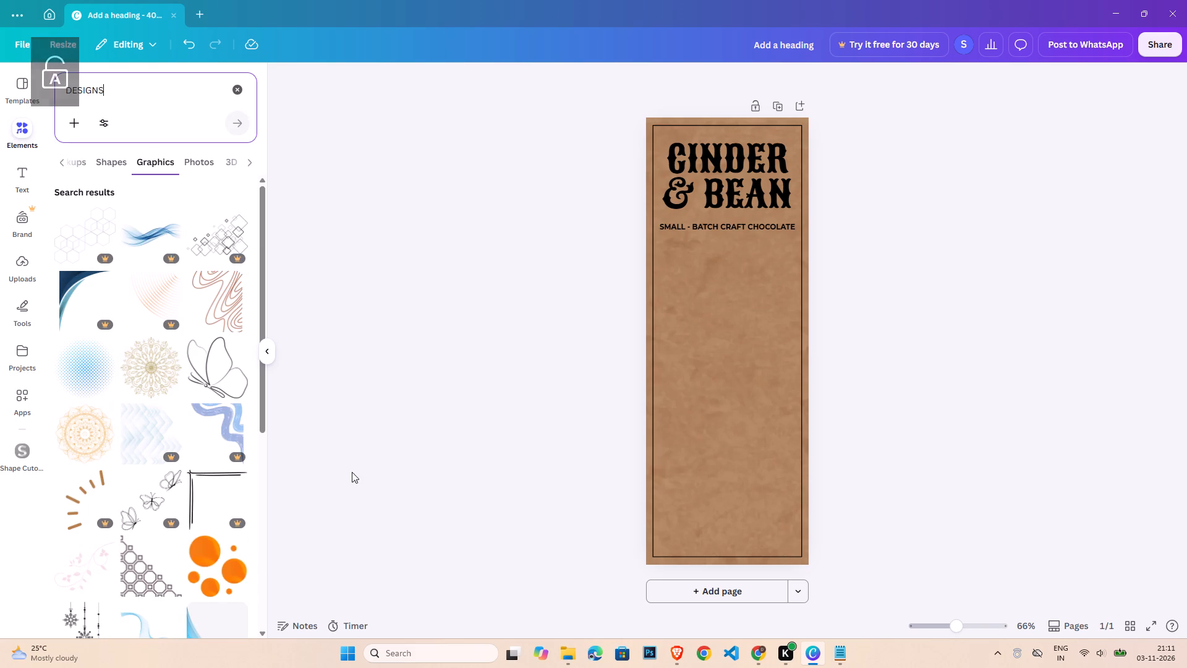
pyautogui.scroll(-2, 405, 446)
pyautogui.scroll(-4, 14, 436)
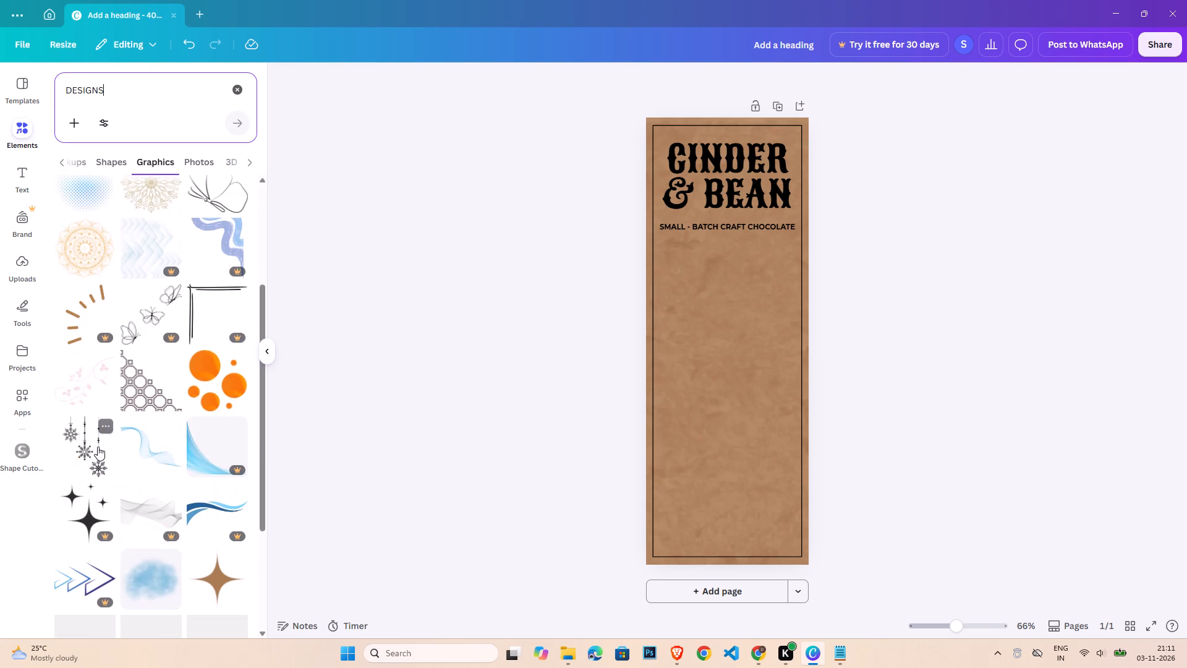
pyautogui.scroll(-6, 98, 447)
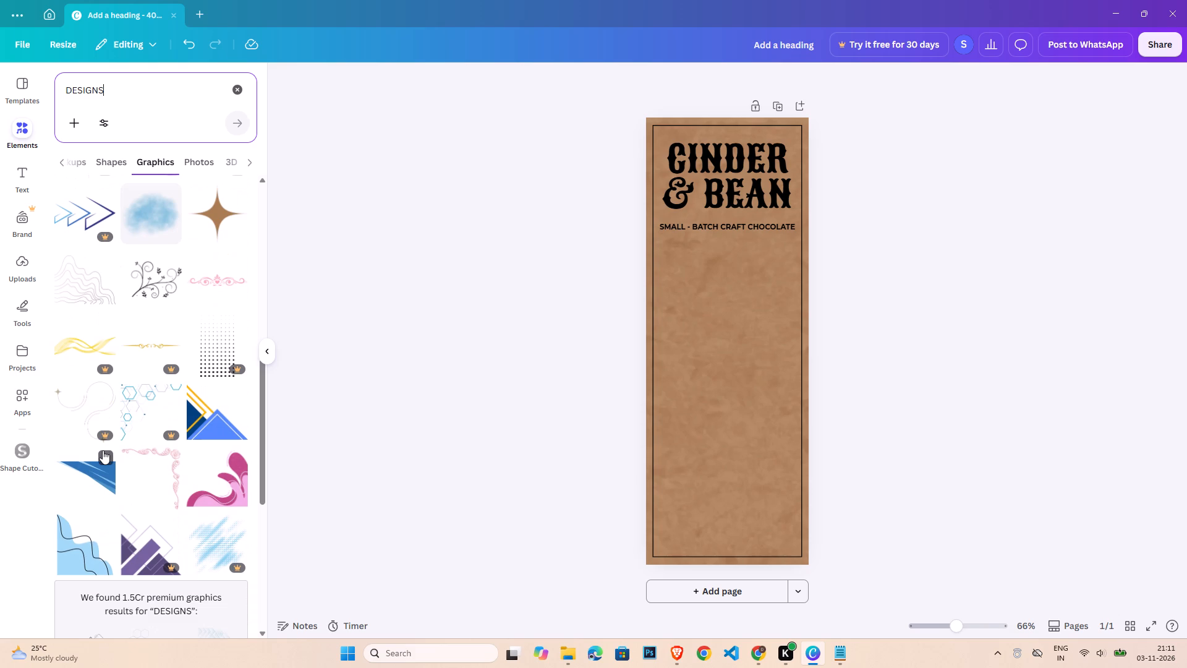
pyautogui.scroll(-8, 103, 457)
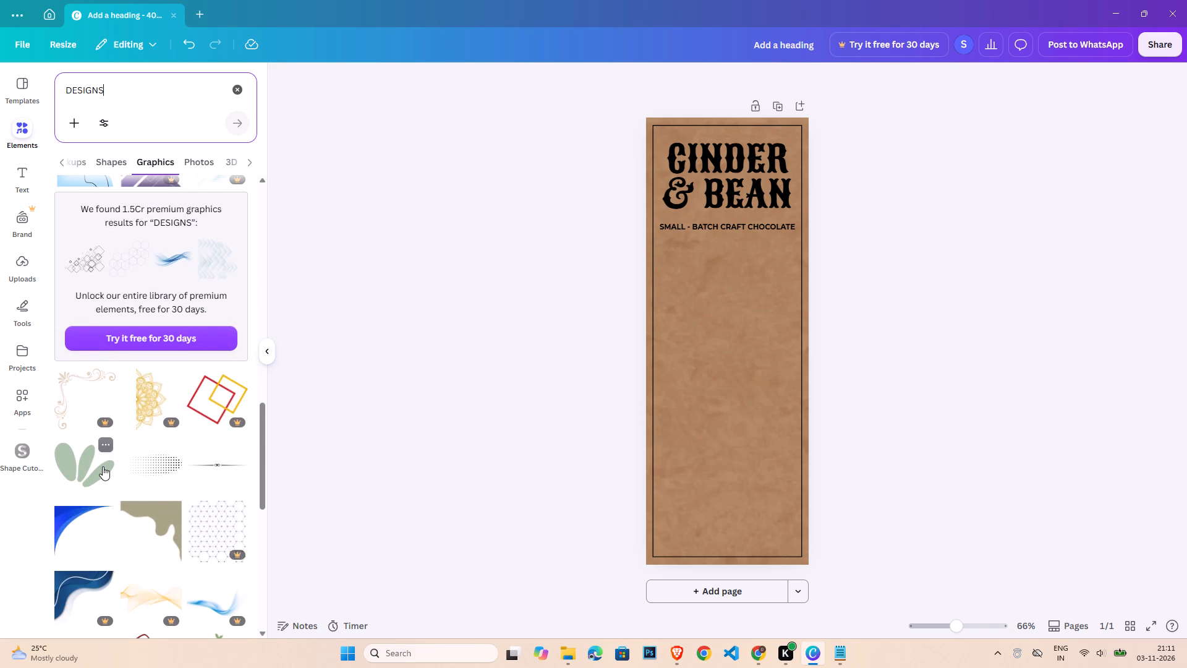
pyautogui.scroll(-6, 93, 473)
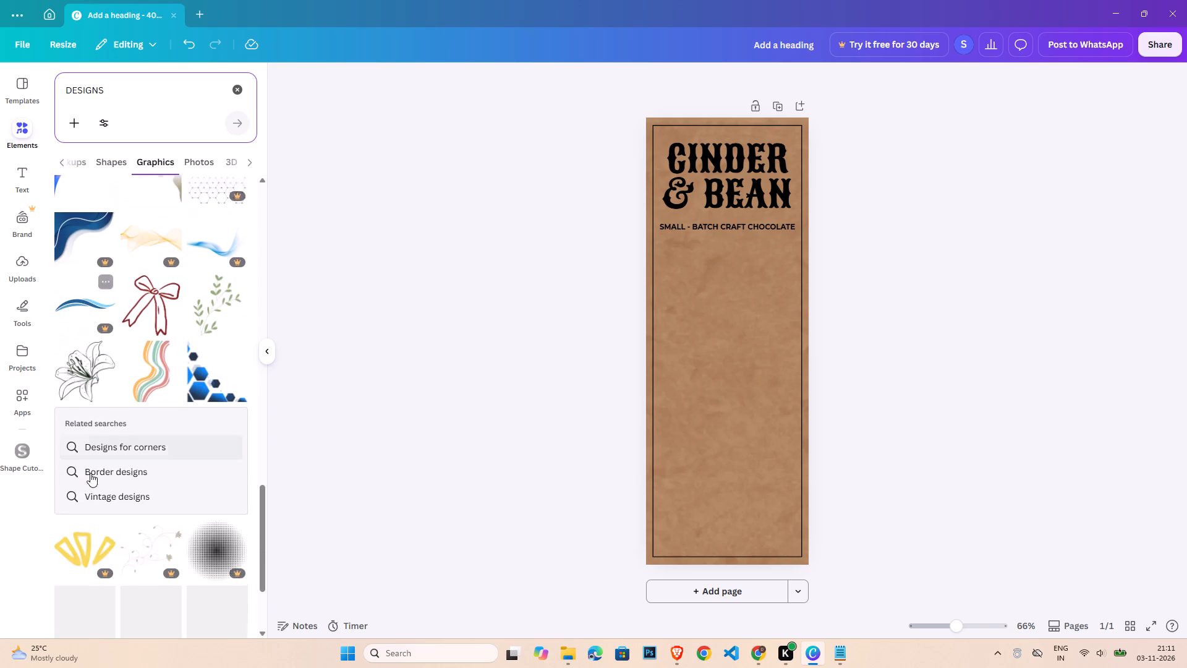
pyautogui.scroll(-7, 90, 473)
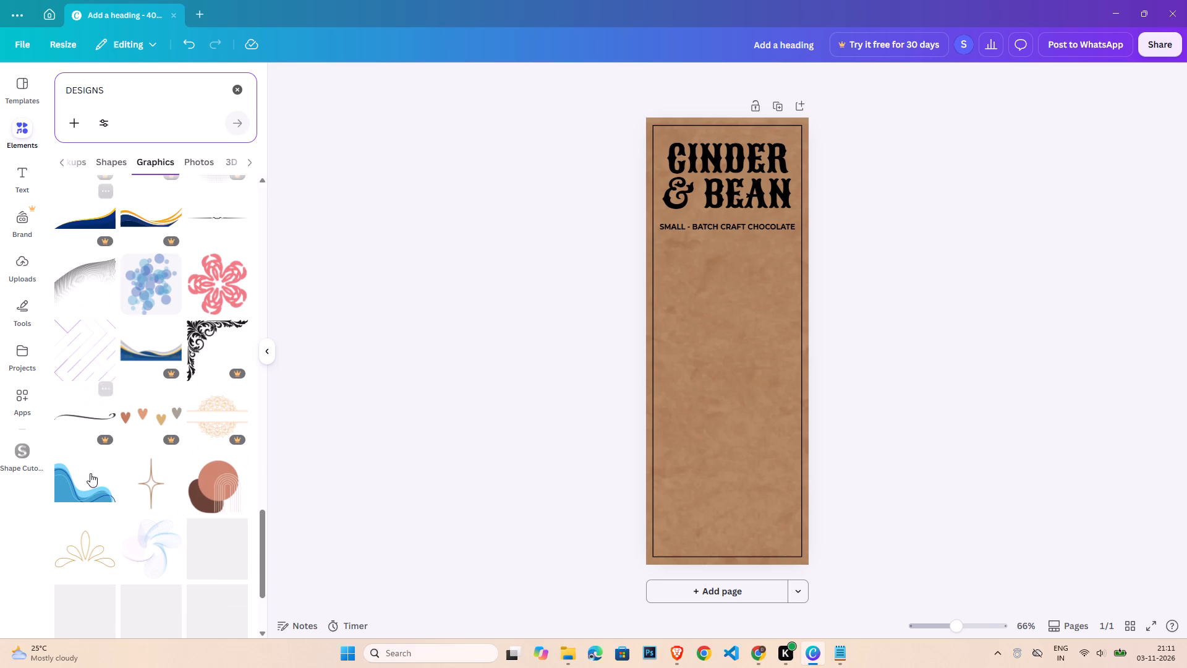
pyautogui.scroll(-3, 91, 473)
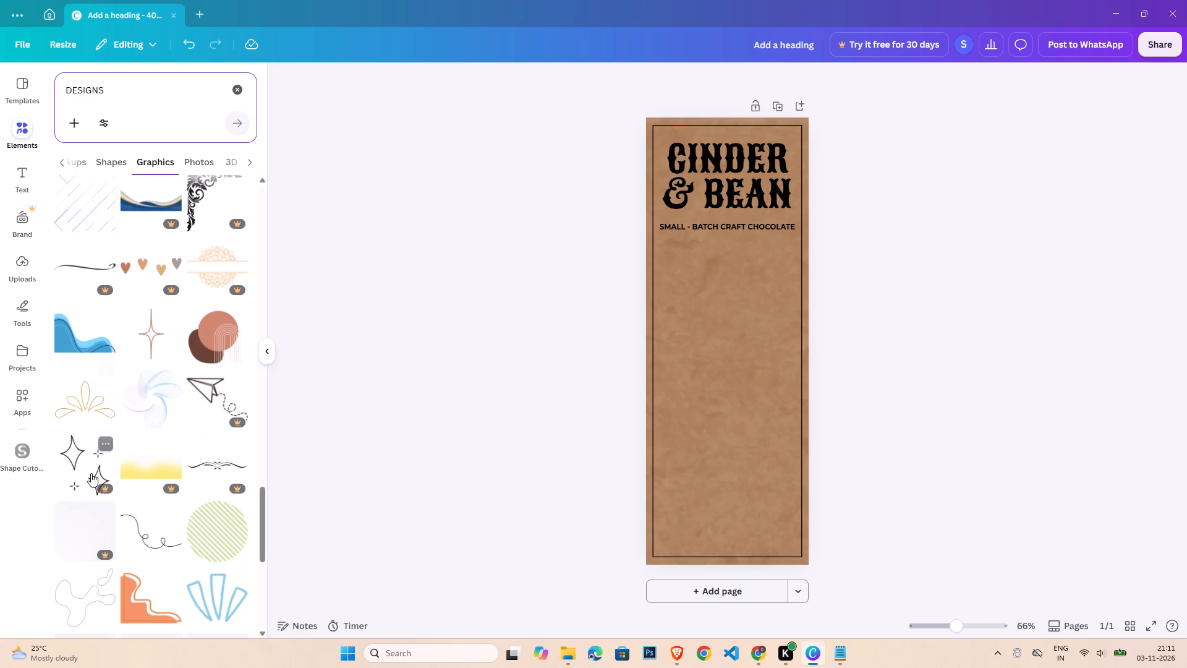
pyautogui.scroll(-11, 91, 473)
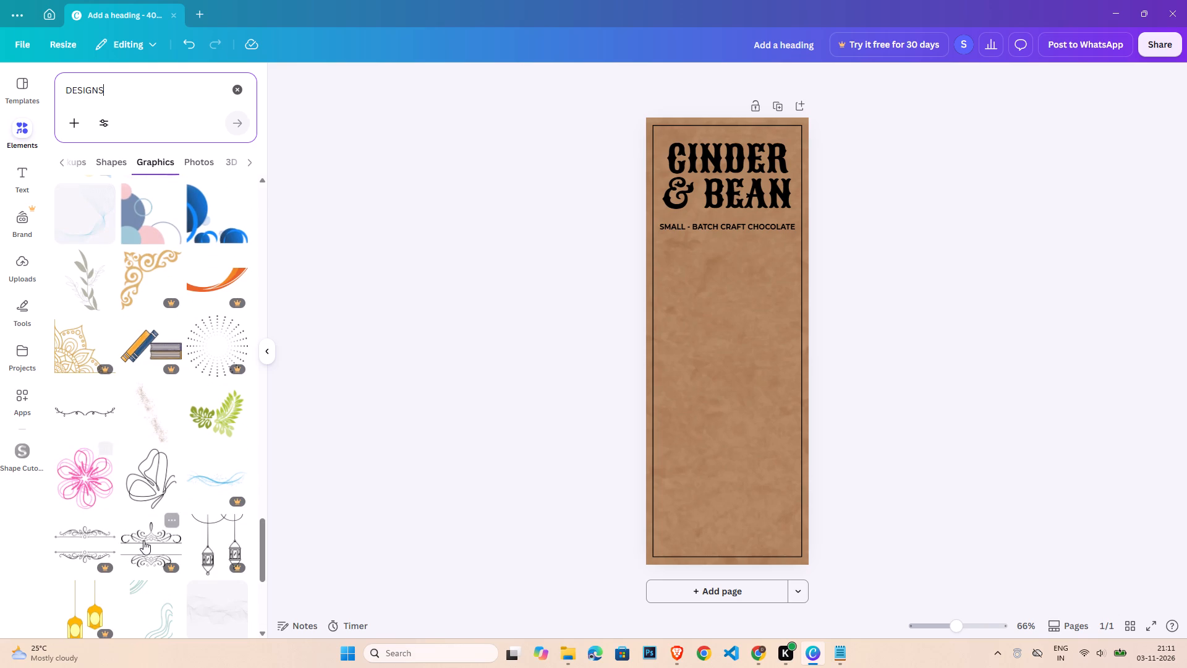
pyautogui.click(175, 525)
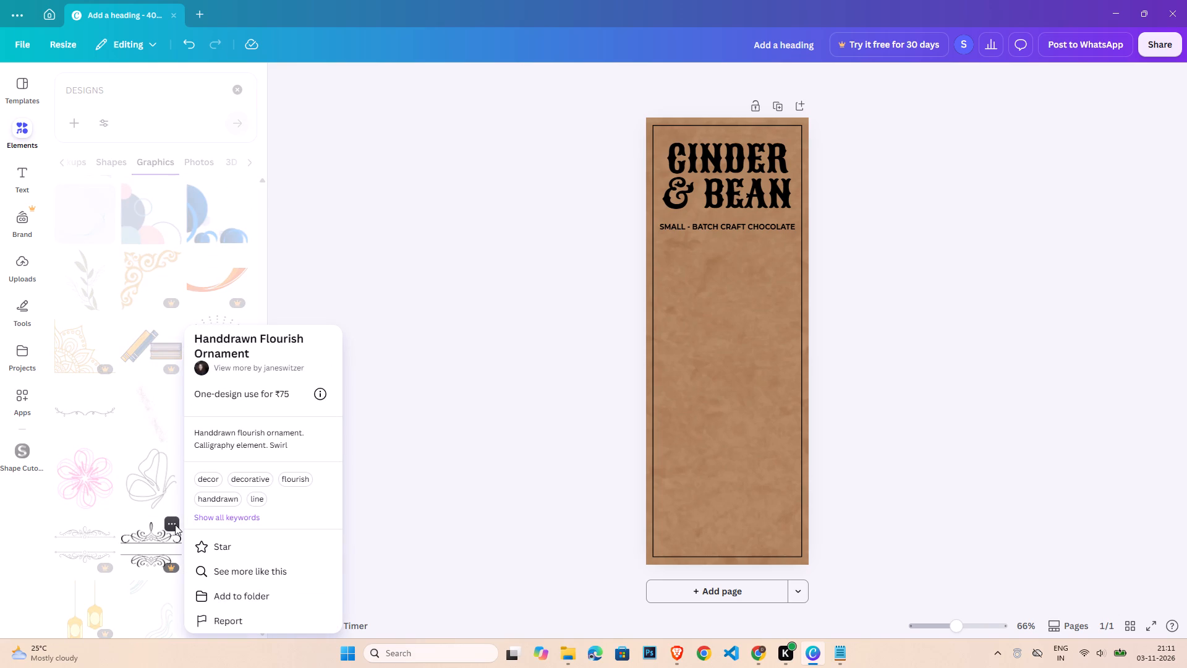
pyautogui.click(362, 492)
pyautogui.scroll(-2, 161, 530)
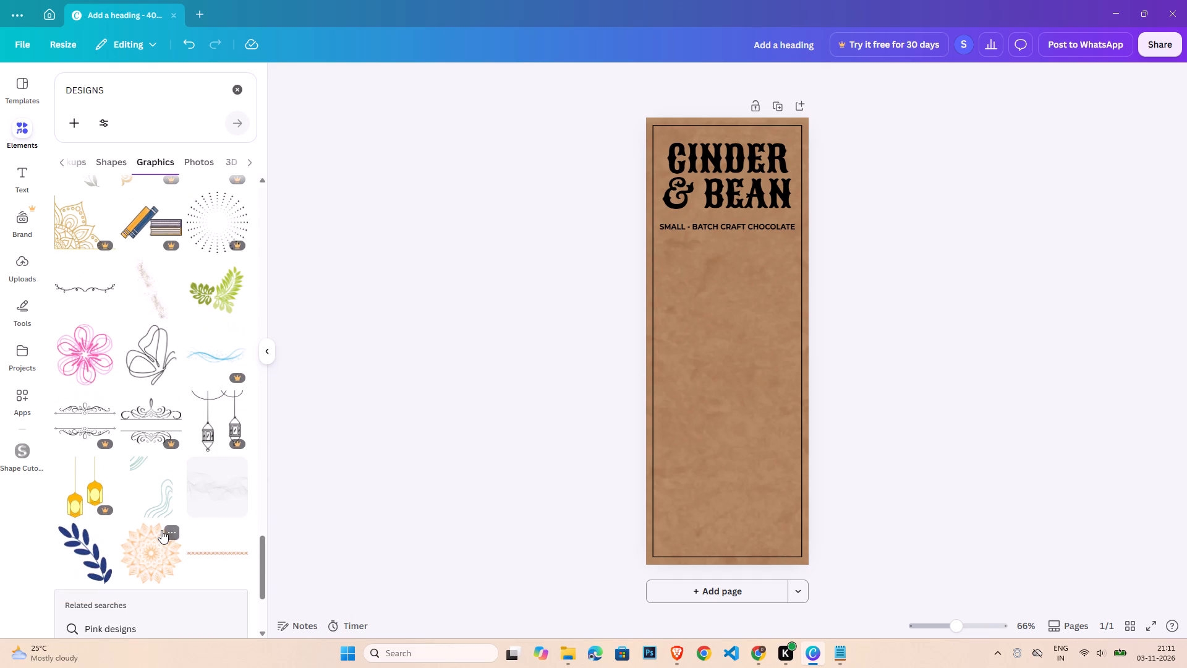
# Search the graphics for "ornament" and add the black symmetrical scroll divider to the label.
pyautogui.doubleClick(160, 85)
pyautogui.write('ornament')
pyautogui.press('Return')
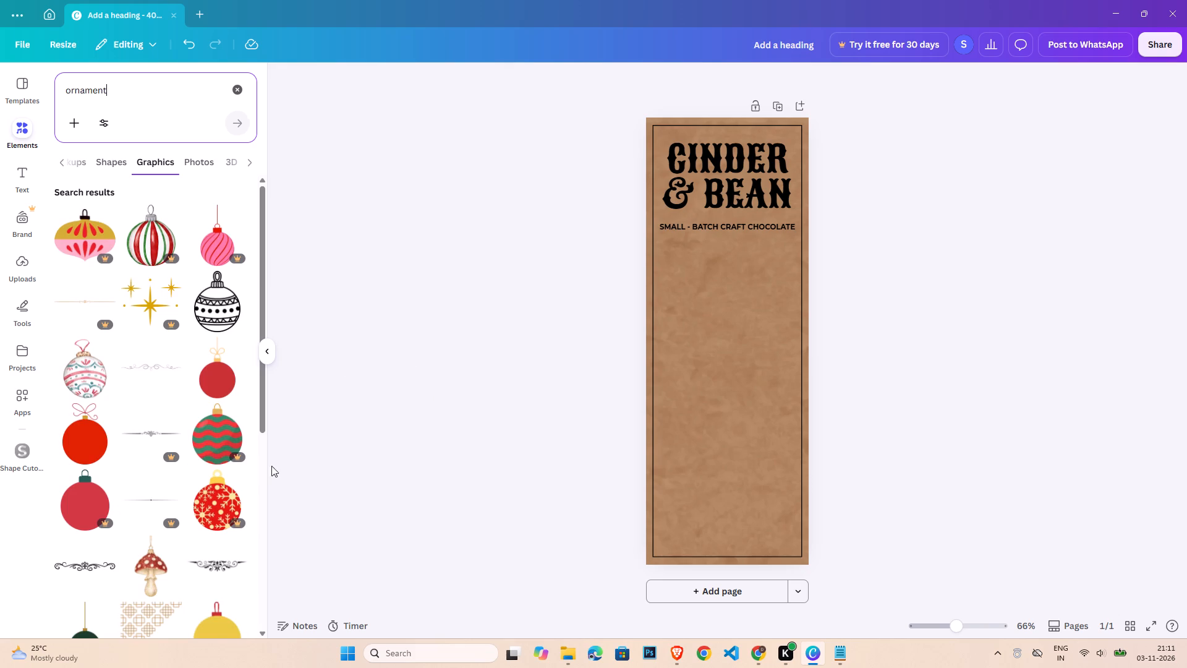
pyautogui.scroll(-3, 273, 464)
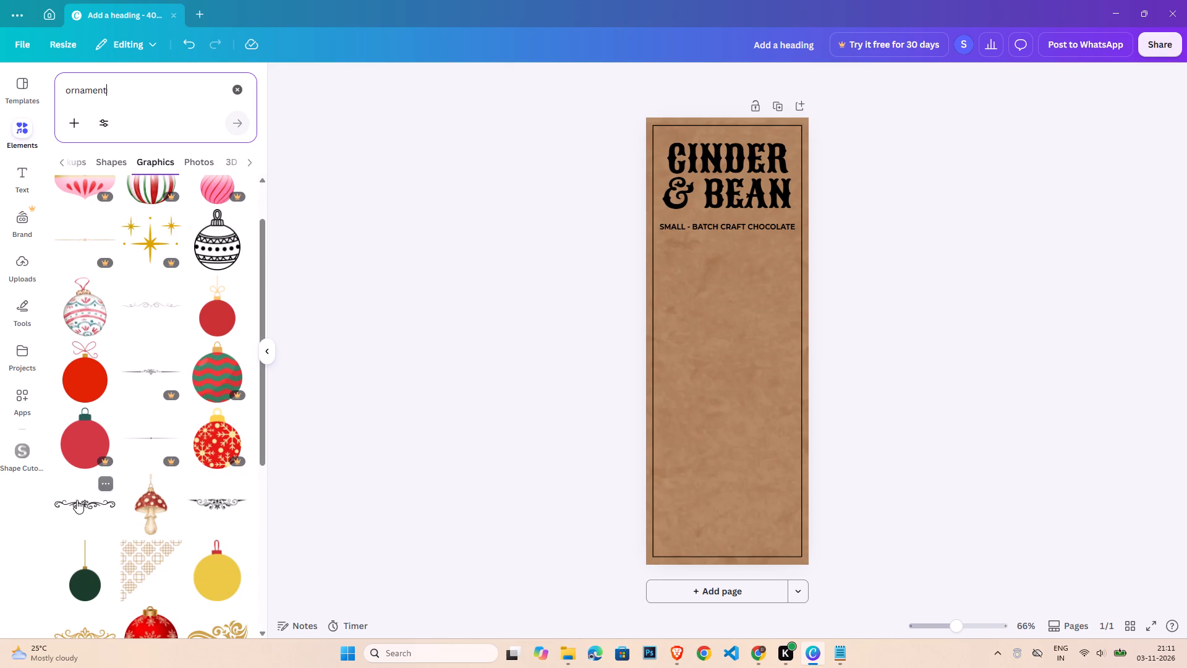
pyautogui.click(77, 500)
pyautogui.click(922, 392)
# Place the scroll ornament below the tagline and enlarge it to match the heading's width, centred within the border.
pyautogui.moveTo(736, 338); pyautogui.dragTo(705, 285)
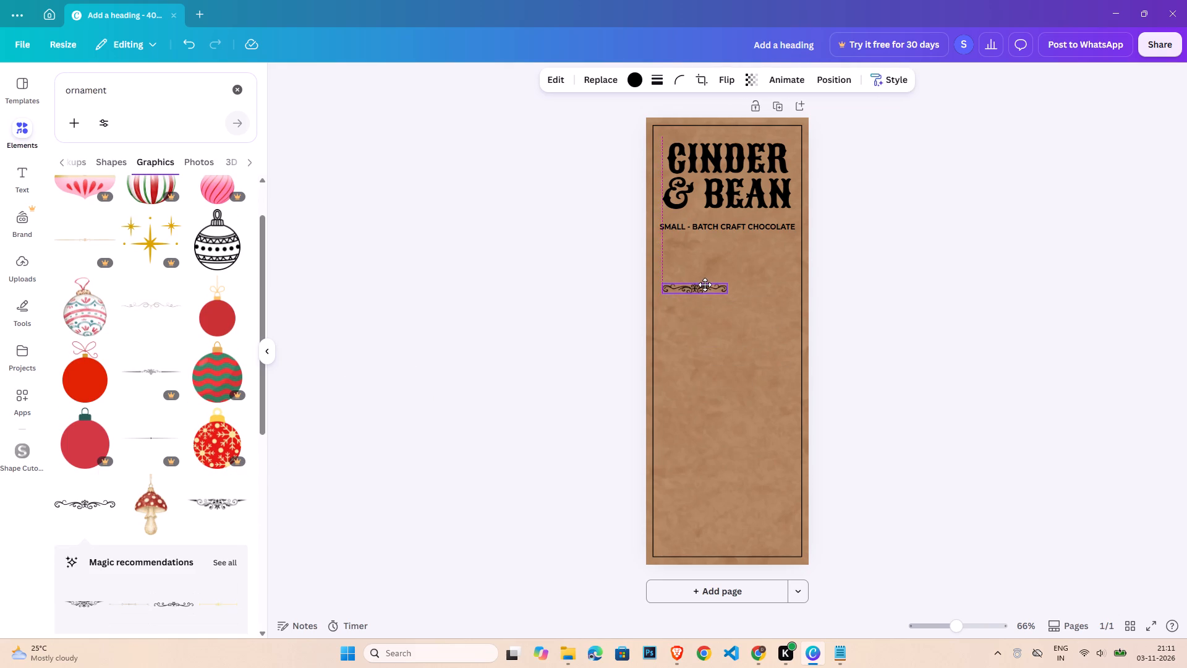
pyautogui.moveTo(705, 285); pyautogui.dragTo(704, 284)
pyautogui.moveTo(728, 293); pyautogui.dragTo(791, 322)
pyautogui.click(825, 321)
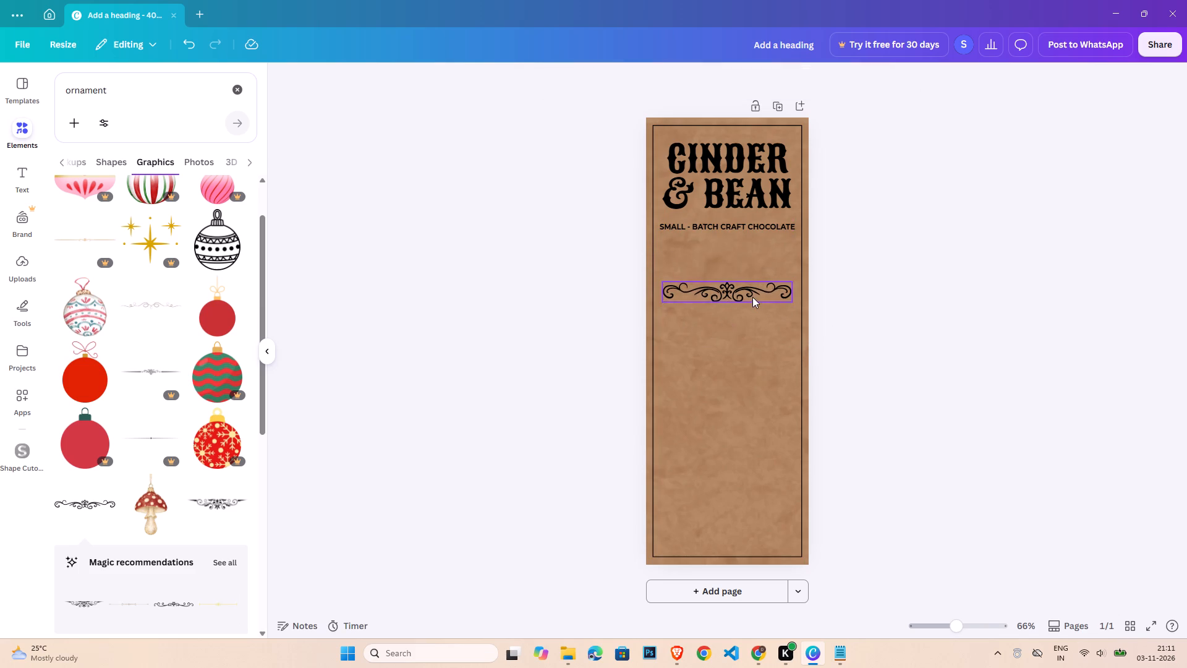
pyautogui.click(752, 297)
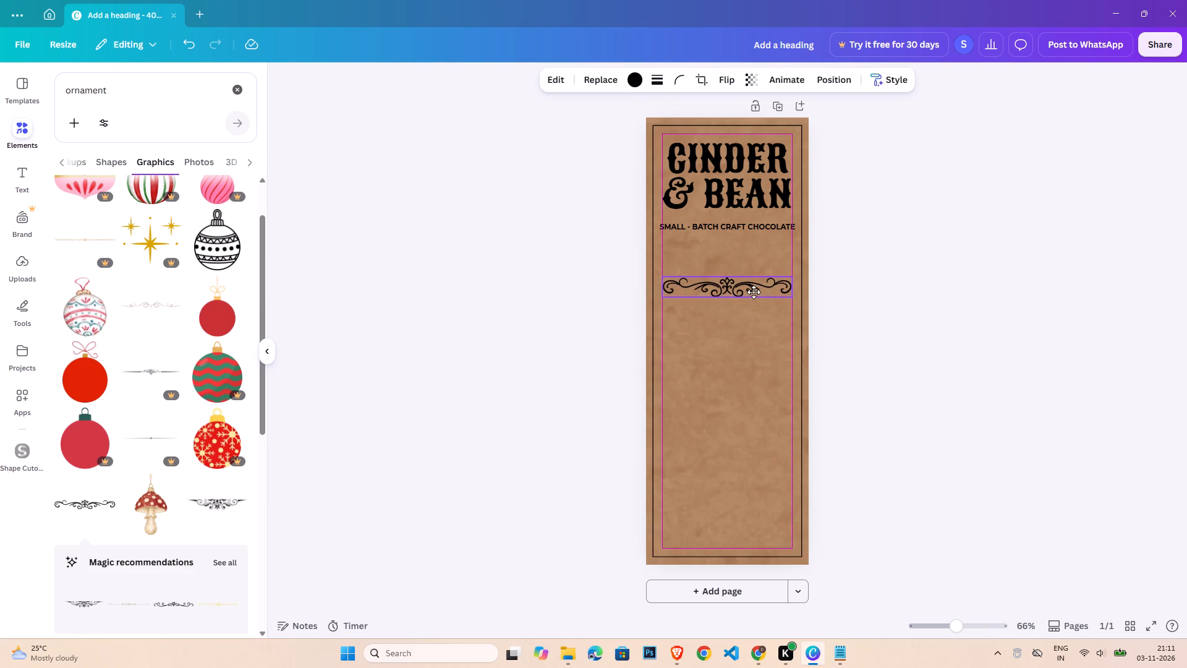
pyautogui.click(870, 329)
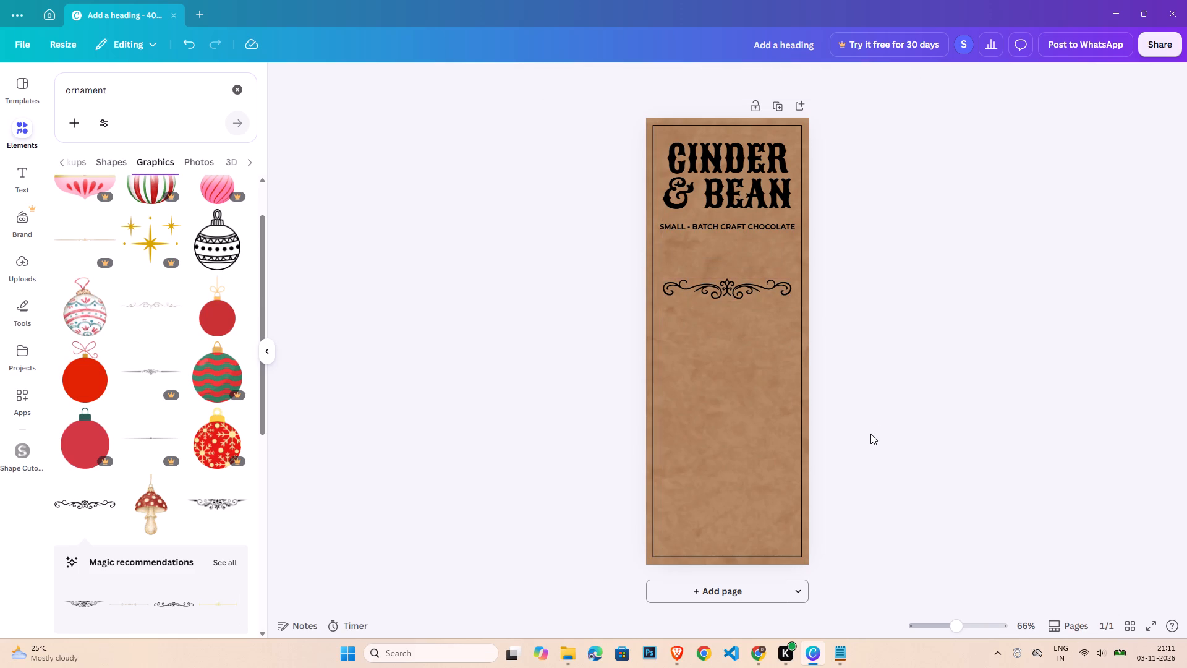
pyautogui.click(870, 434)
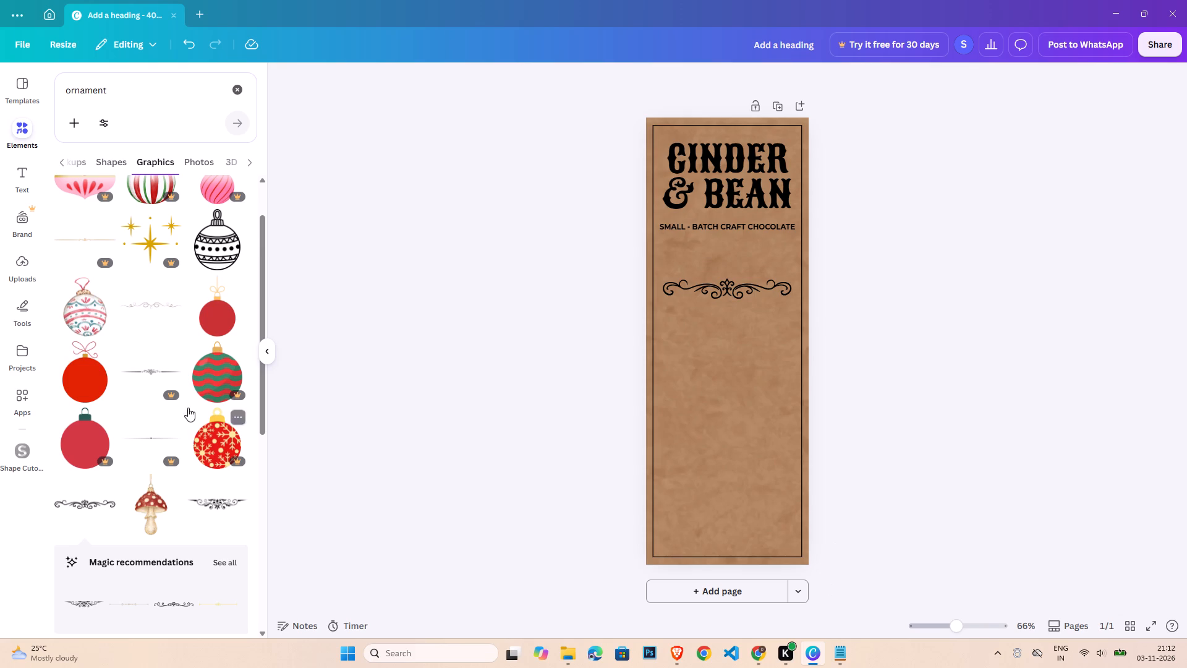
# Duplicate the "CINDER & BEAN" heading and place the copy centred below the scroll ornament.
pyautogui.click(734, 189)
pyautogui.hotkey('ctrl', 'c')
pyautogui.hotkey('ctrl', 'v')
pyautogui.moveTo(753, 185); pyautogui.dragTo(741, 371)
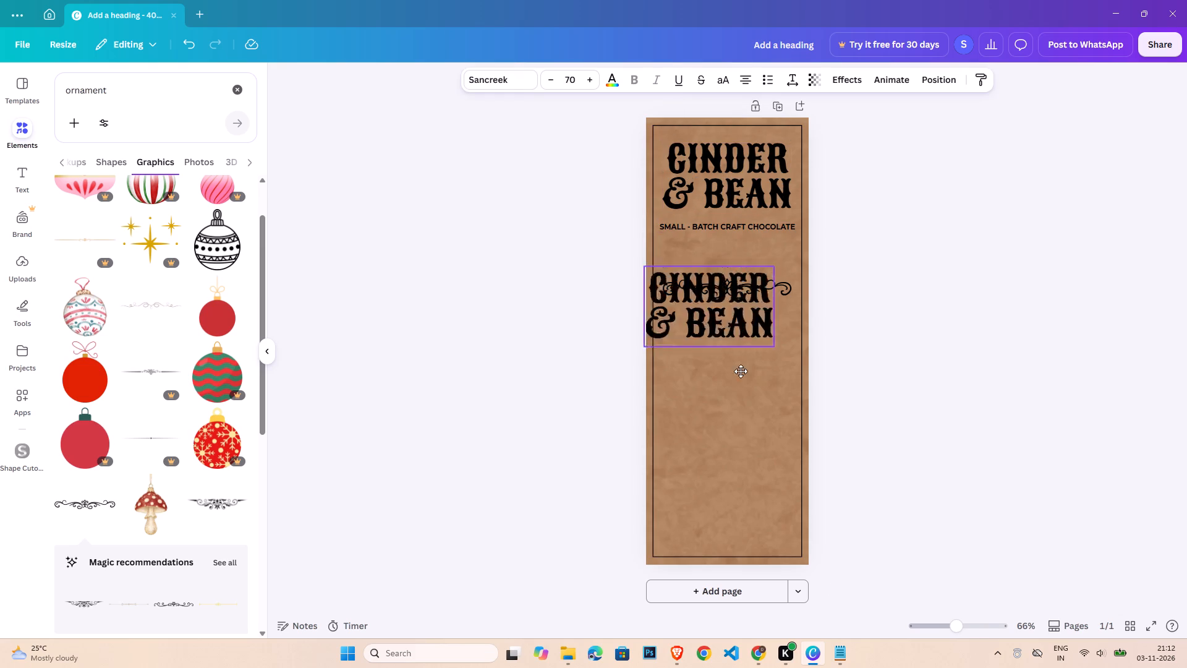
pyautogui.moveTo(741, 371); pyautogui.dragTo(747, 354)
# Replace the duplicated heading's text with "72% DARK".
pyautogui.doubleClick(747, 354)
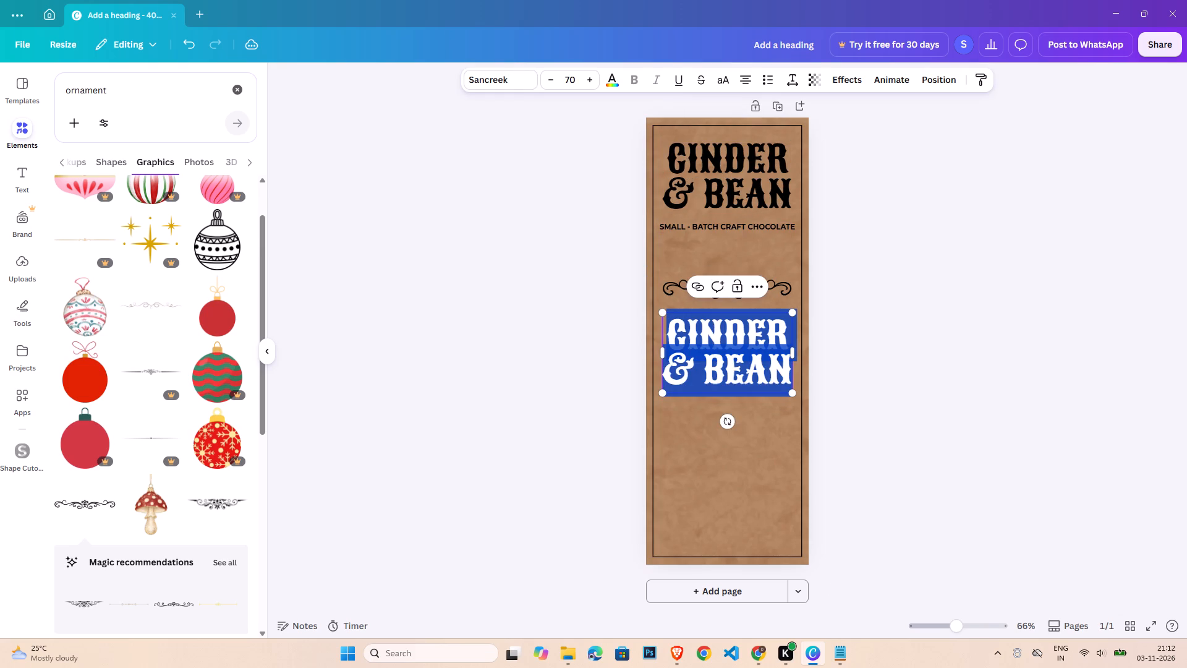
pyautogui.press('7')
pyautogui.press('2')
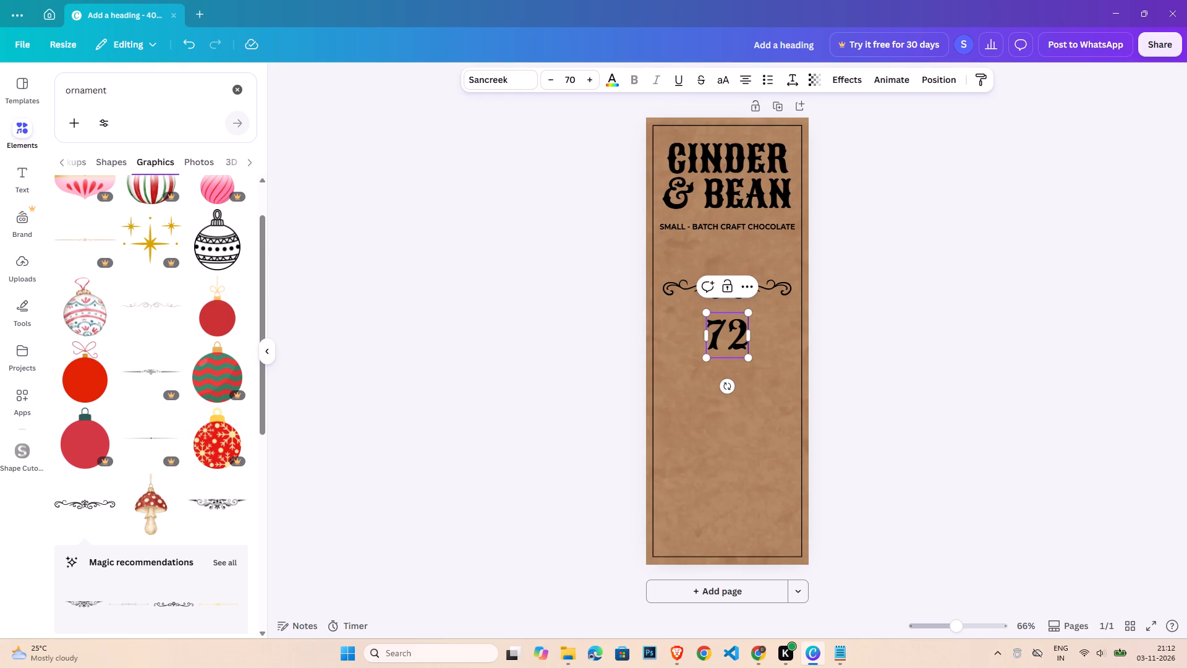
pyautogui.write('% d')
pyautogui.press('BackSpace')
pyautogui.hotkey('shift', 'd')
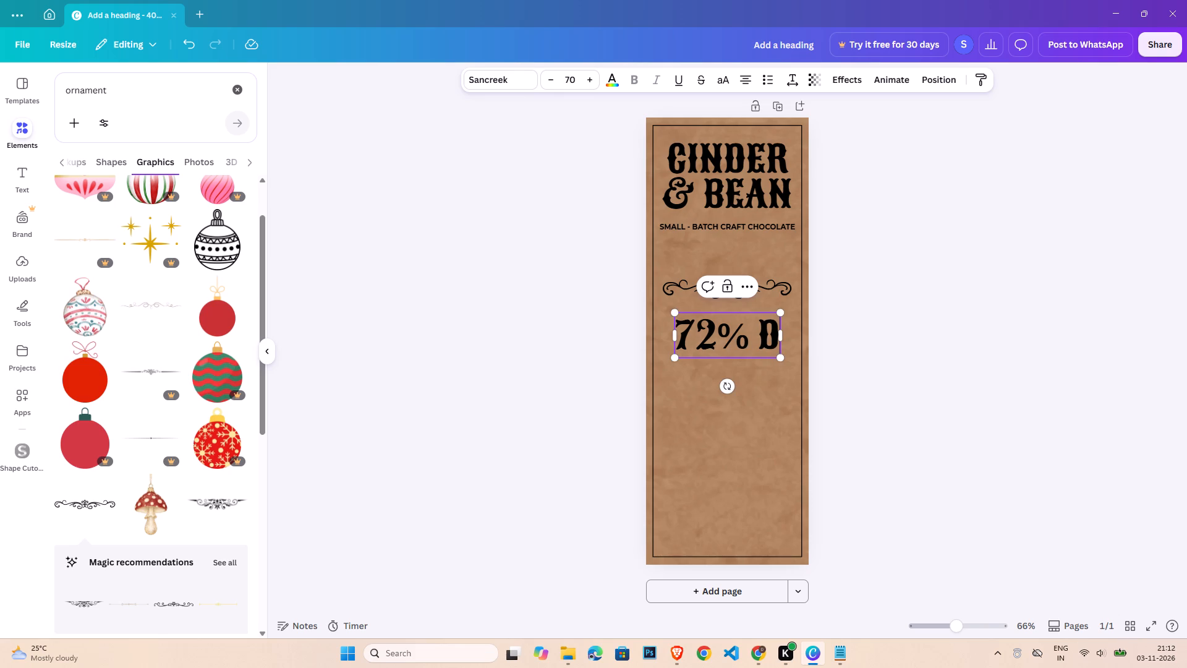
pyautogui.write('AR')
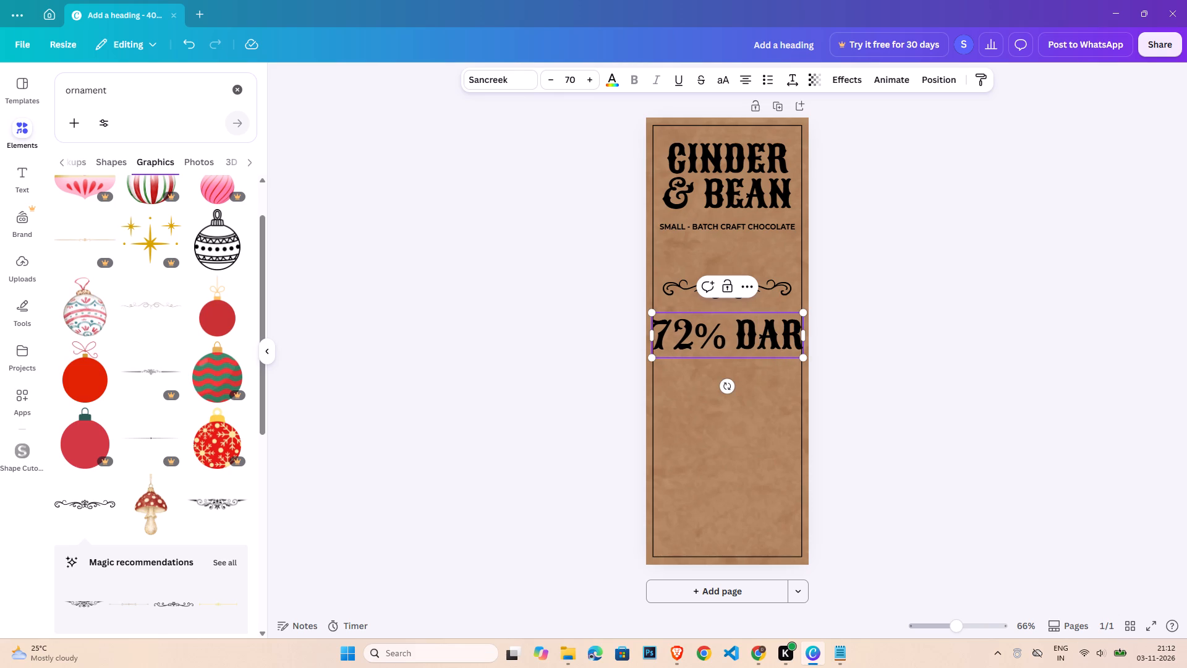
pyautogui.hotkey('shift', 'k')
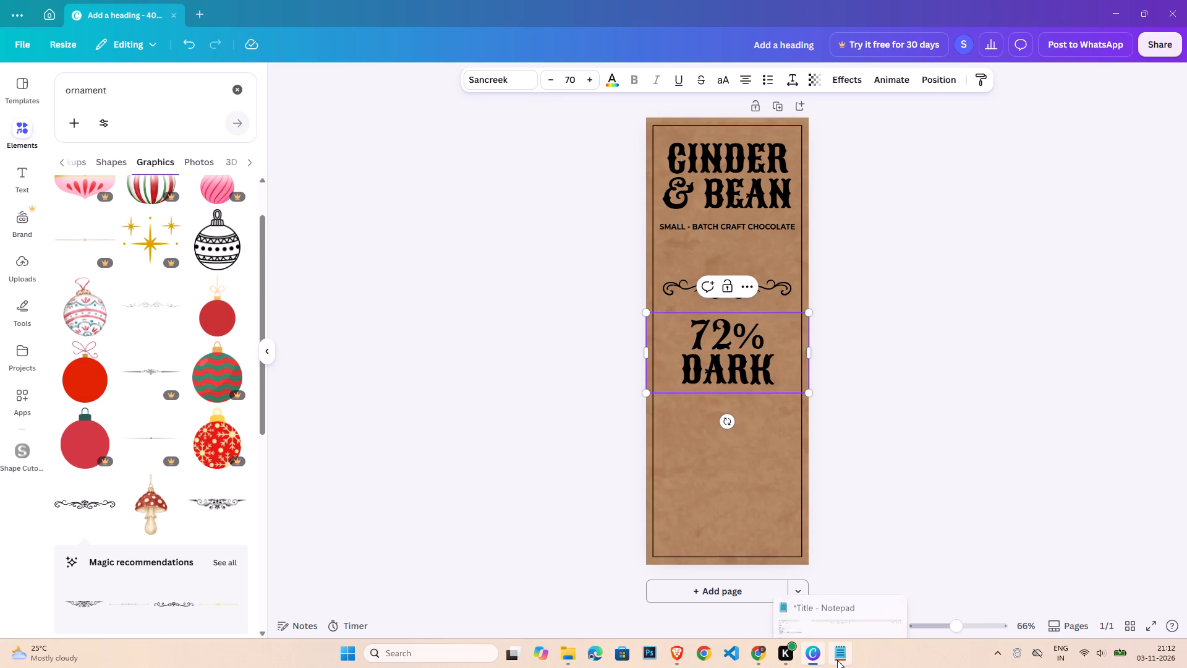
# Check the Notepad font suggestions for the dark chocolate text and apply Anton to "72% DARK".
pyautogui.click(837, 659)
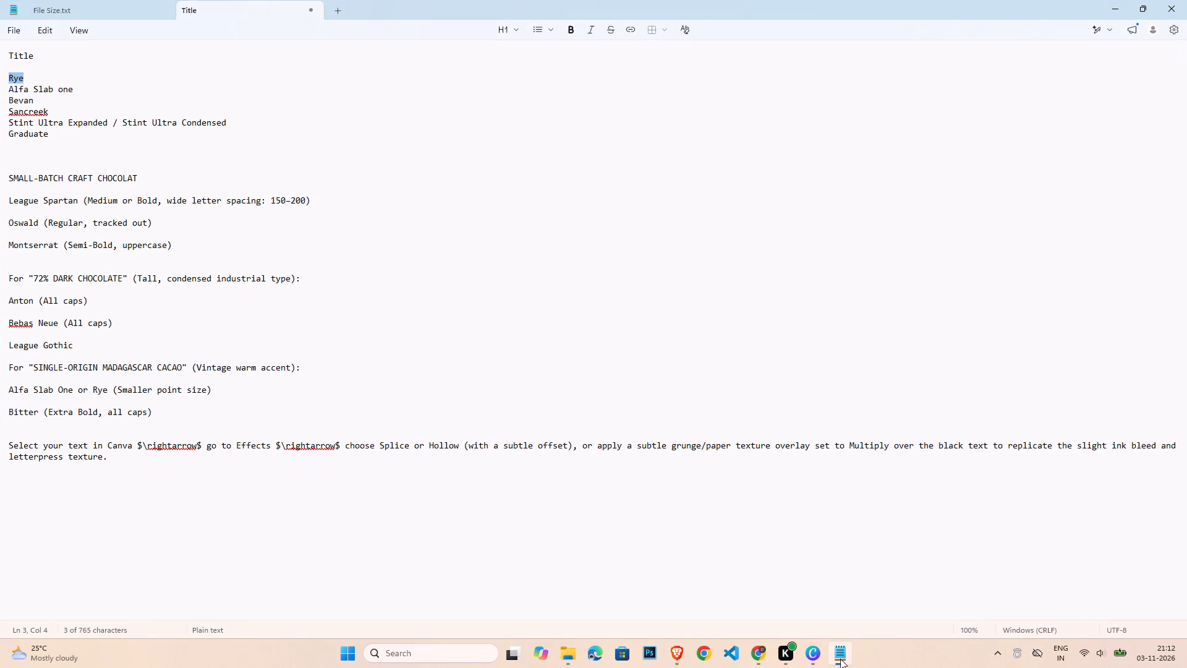
pyautogui.click(840, 659)
pyautogui.doubleClick(757, 355)
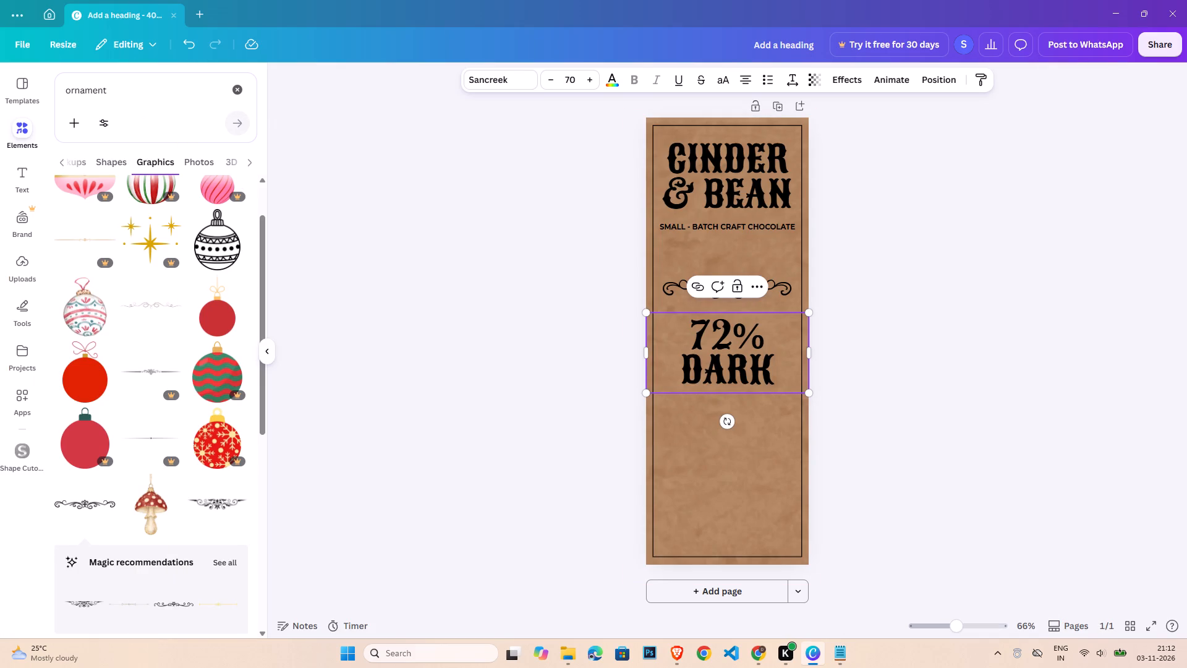
pyautogui.hotkey('ctrl', 'a')
pyautogui.click(487, 68)
pyautogui.click(487, 72)
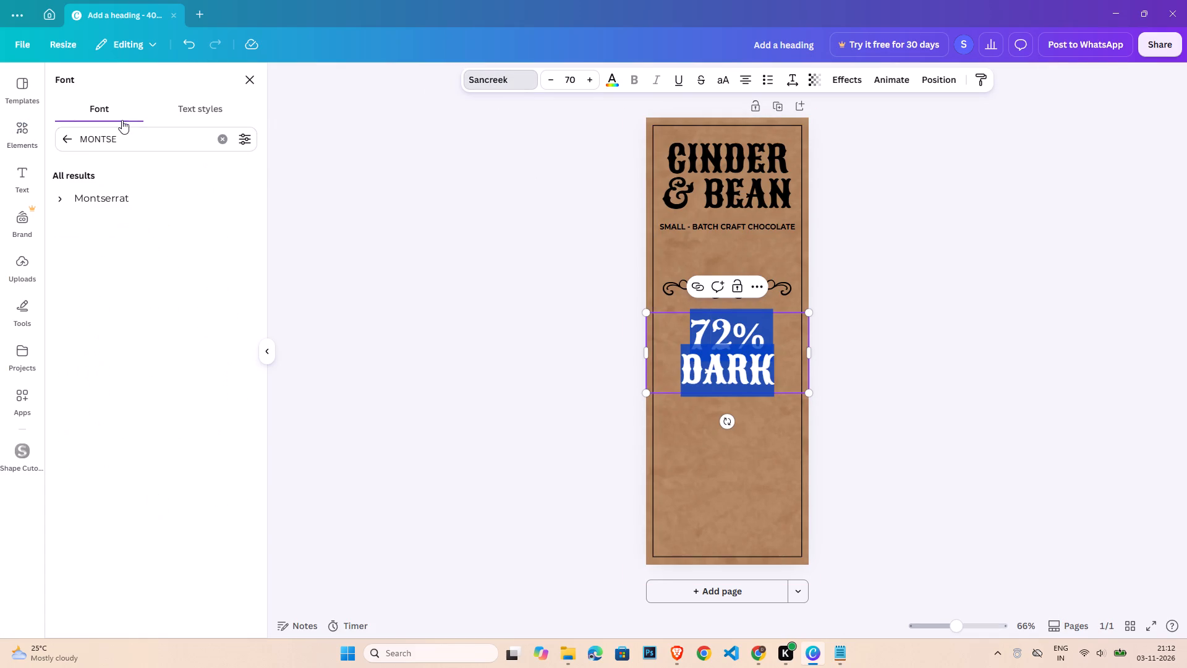
pyautogui.doubleClick(123, 133)
pyautogui.write('anton')
pyautogui.press('Return')
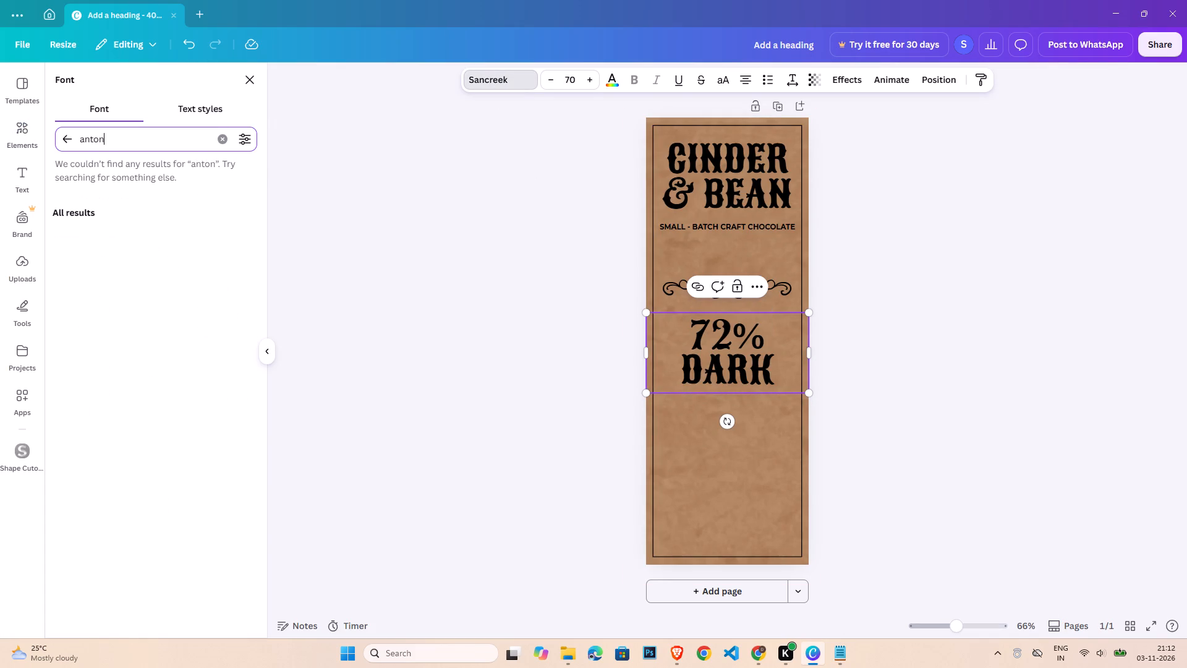
pyautogui.click(197, 195)
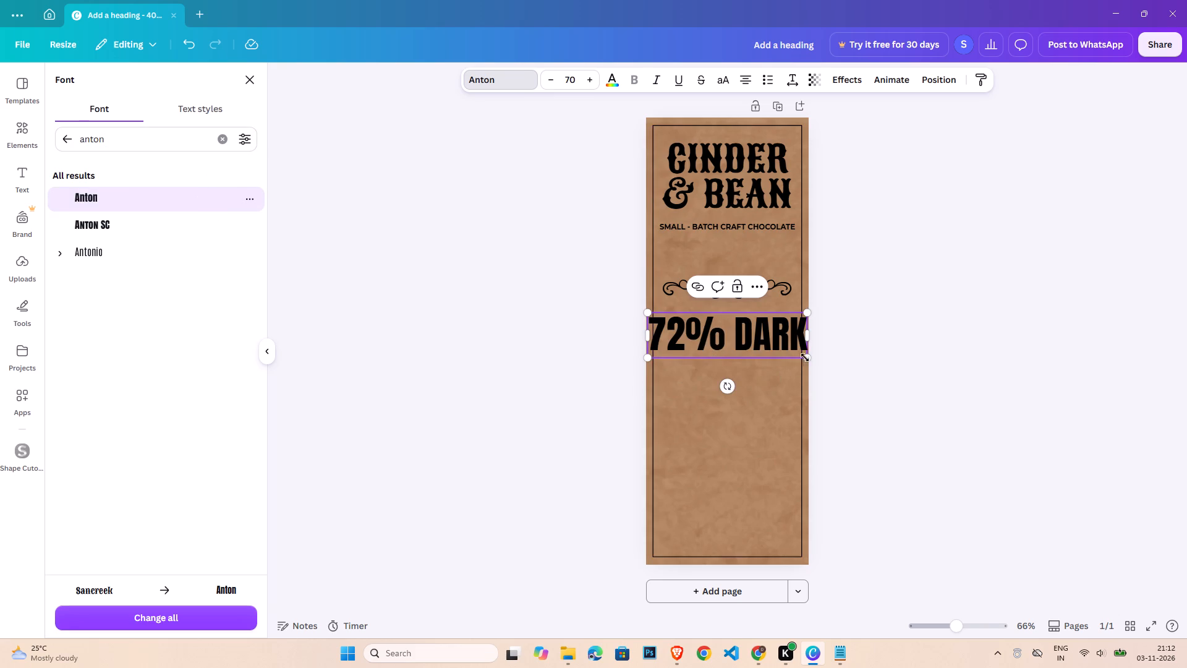
# Shrink "72% DARK" to font size 61.2 and centre it within the border below the scroll ornament.
pyautogui.moveTo(806, 359); pyautogui.dragTo(787, 350)
pyautogui.click(816, 346)
pyautogui.click(690, 326)
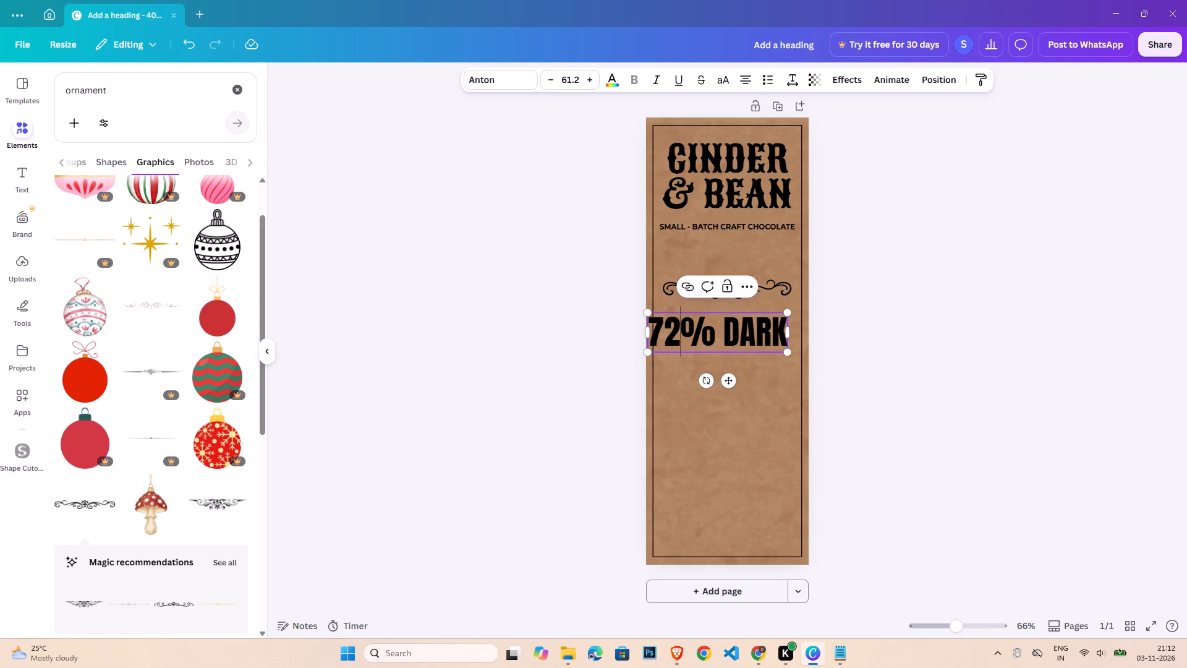
pyautogui.click(848, 362)
pyautogui.moveTo(746, 342); pyautogui.dragTo(754, 346)
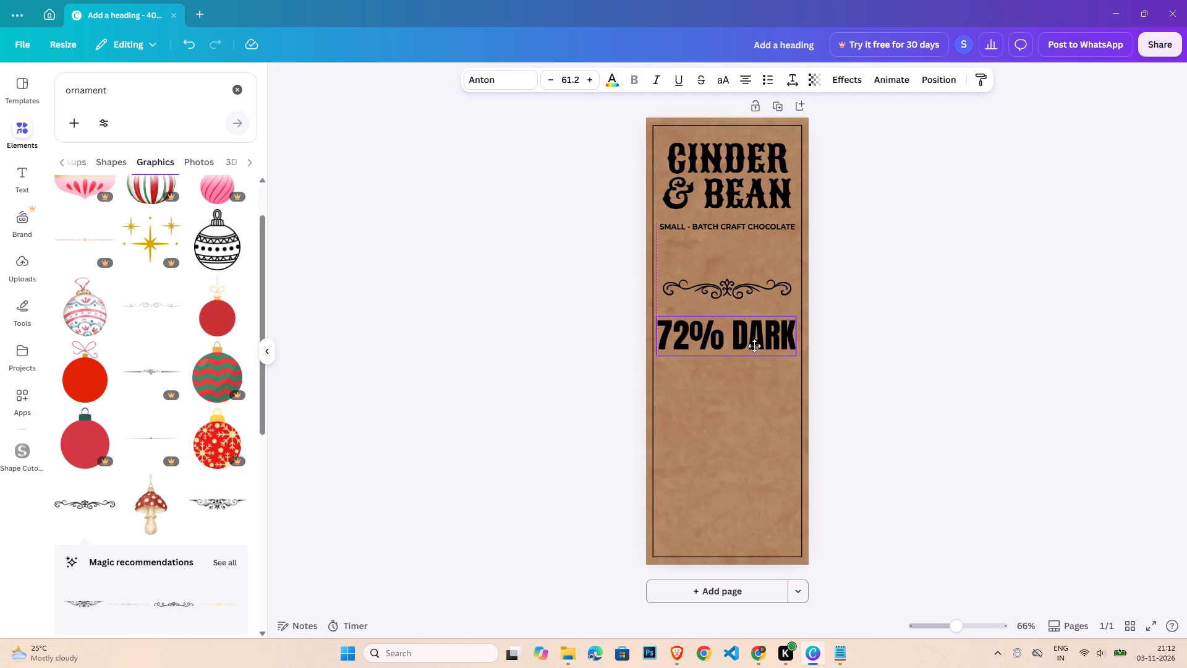
pyautogui.moveTo(754, 346); pyautogui.dragTo(756, 346)
# Check the Notepad notes for the dark chocolate wording and add "CHOCOLATE" as a second line under "72% DARK".
pyautogui.tripleClick(756, 346)
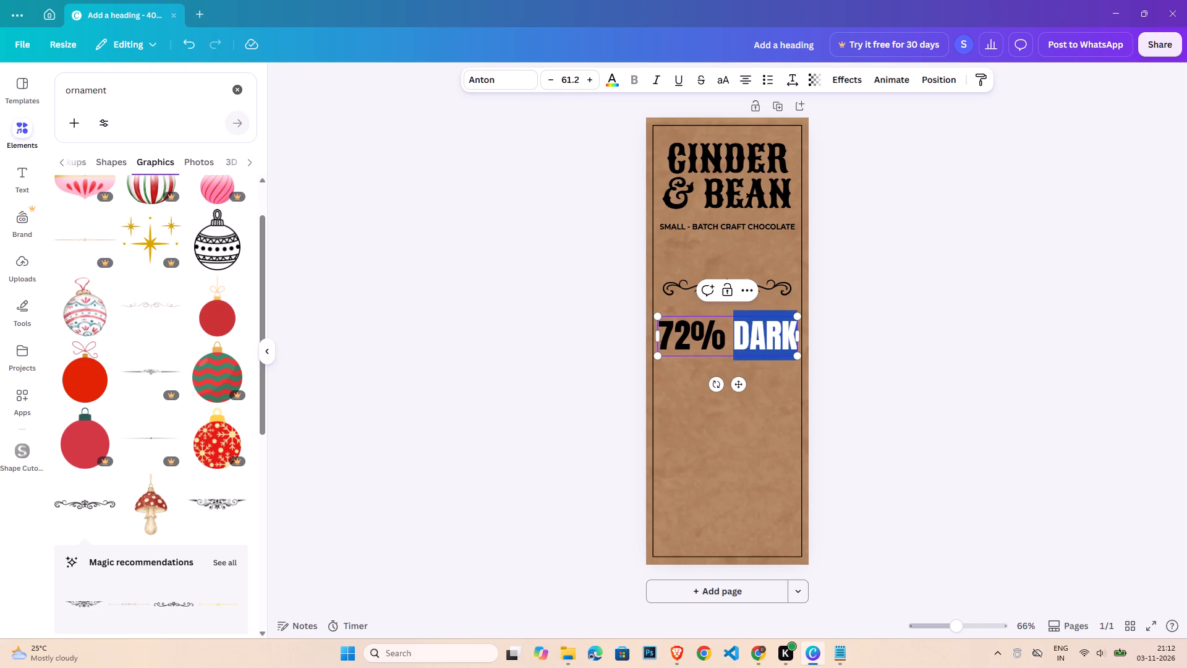
pyautogui.click(756, 346)
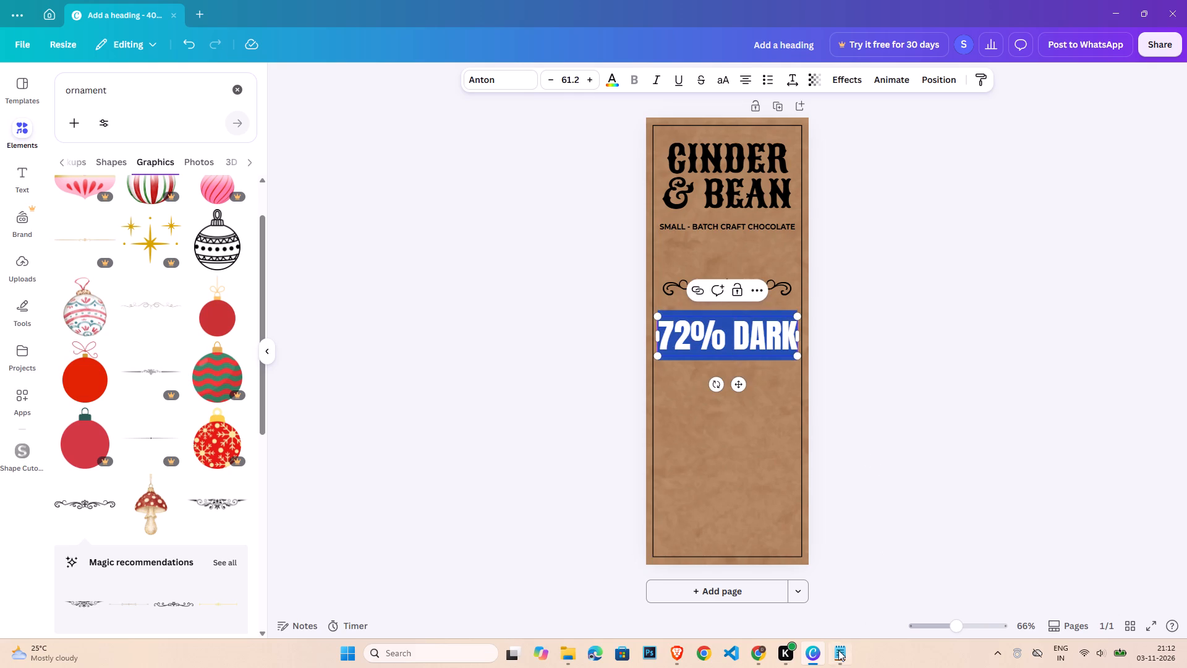
pyautogui.click(836, 659)
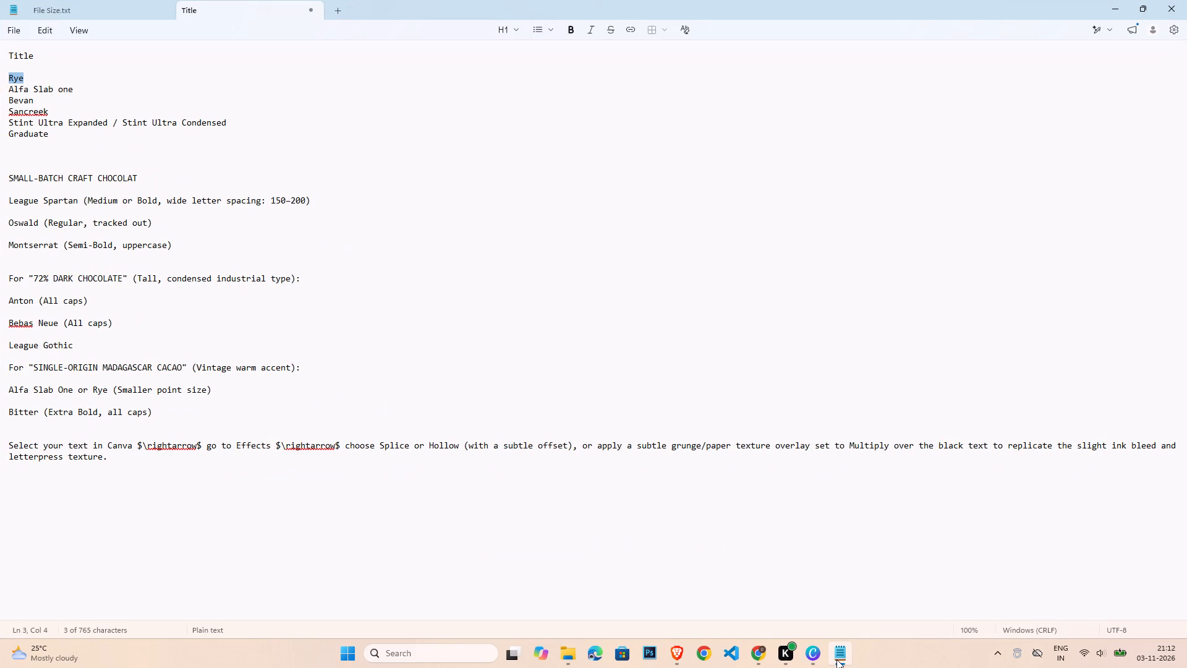
pyautogui.click(836, 659)
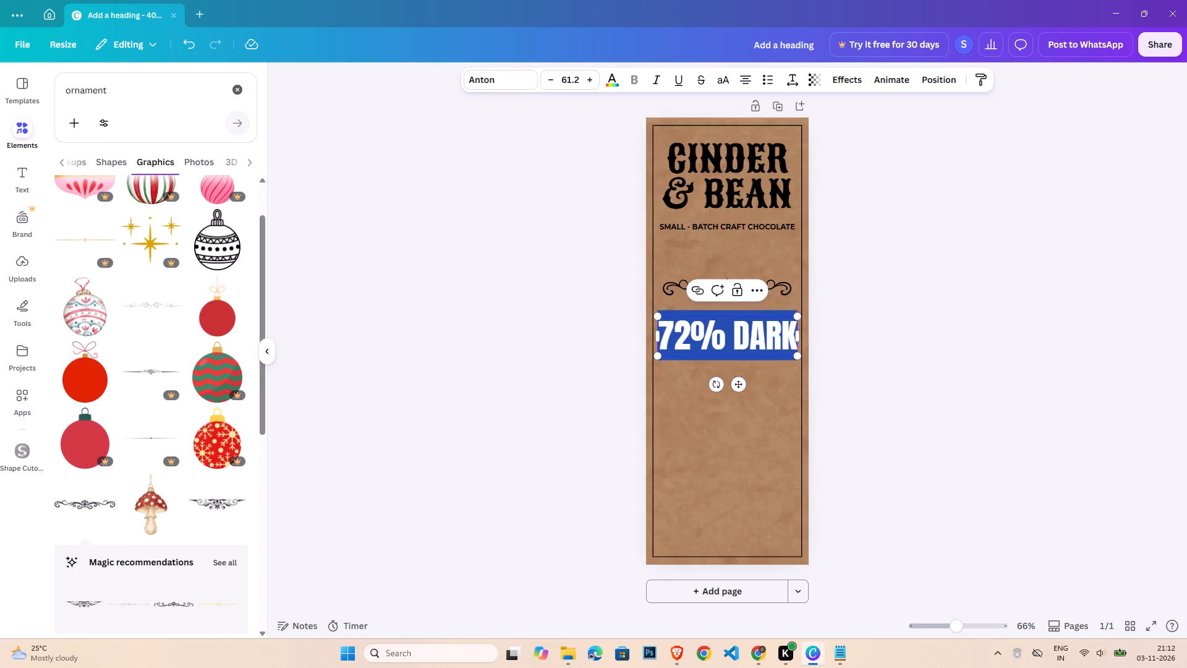
pyautogui.click(791, 334)
pyautogui.click(795, 332)
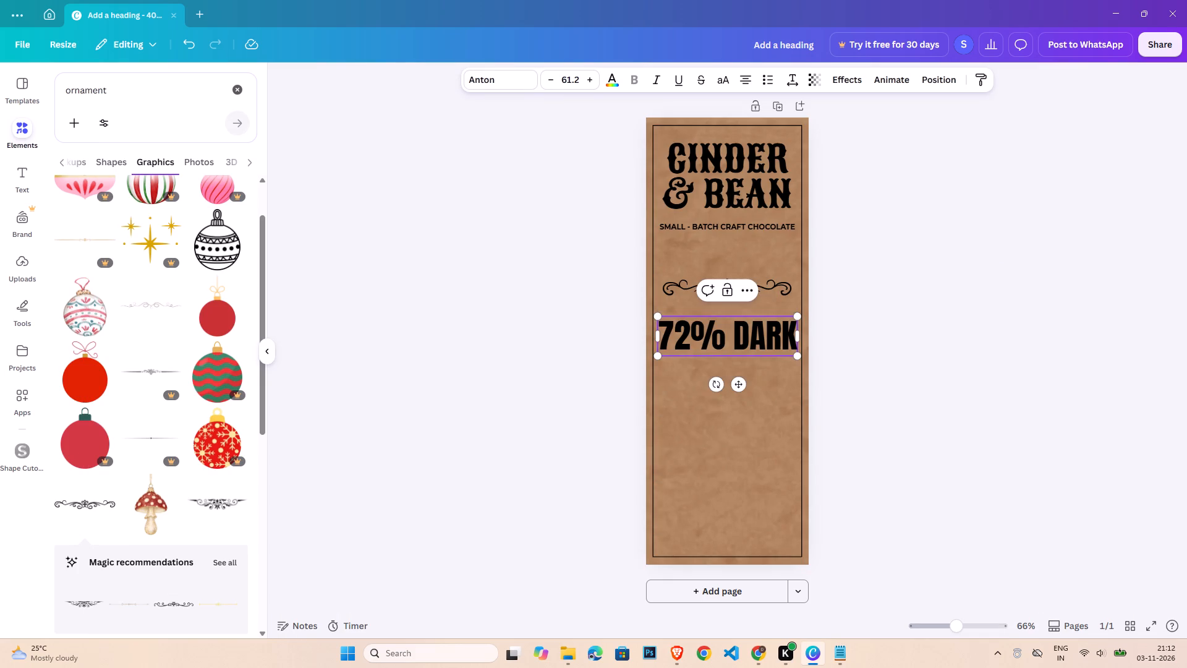
pyautogui.press('Return')
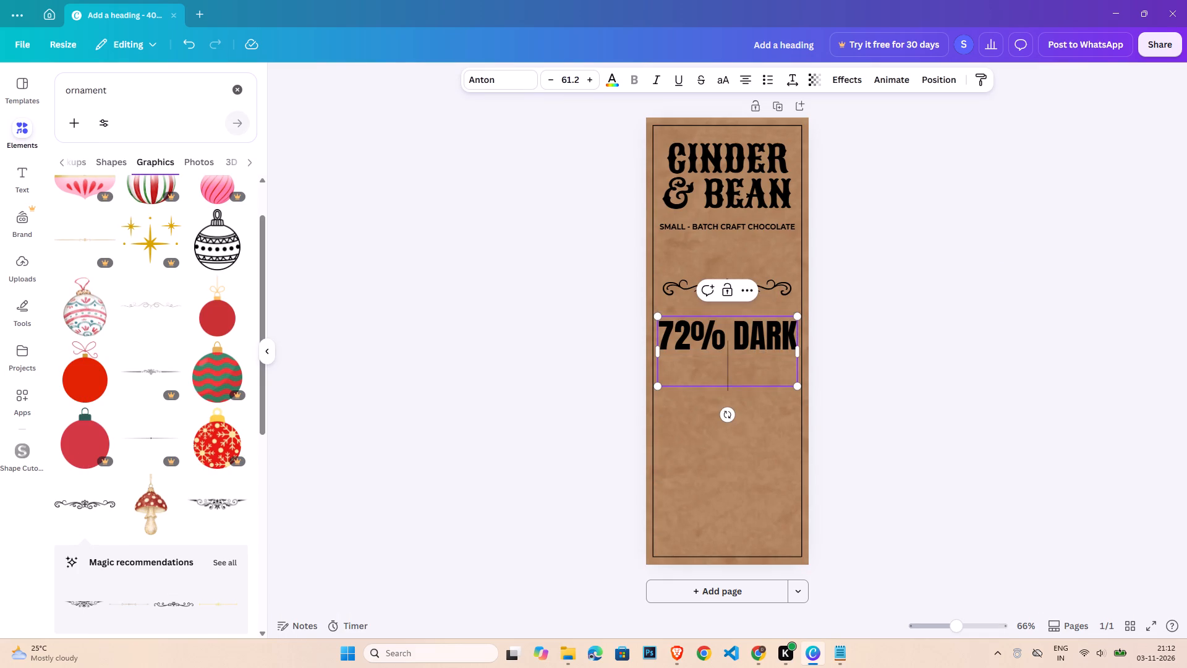
pyautogui.write('CHC')
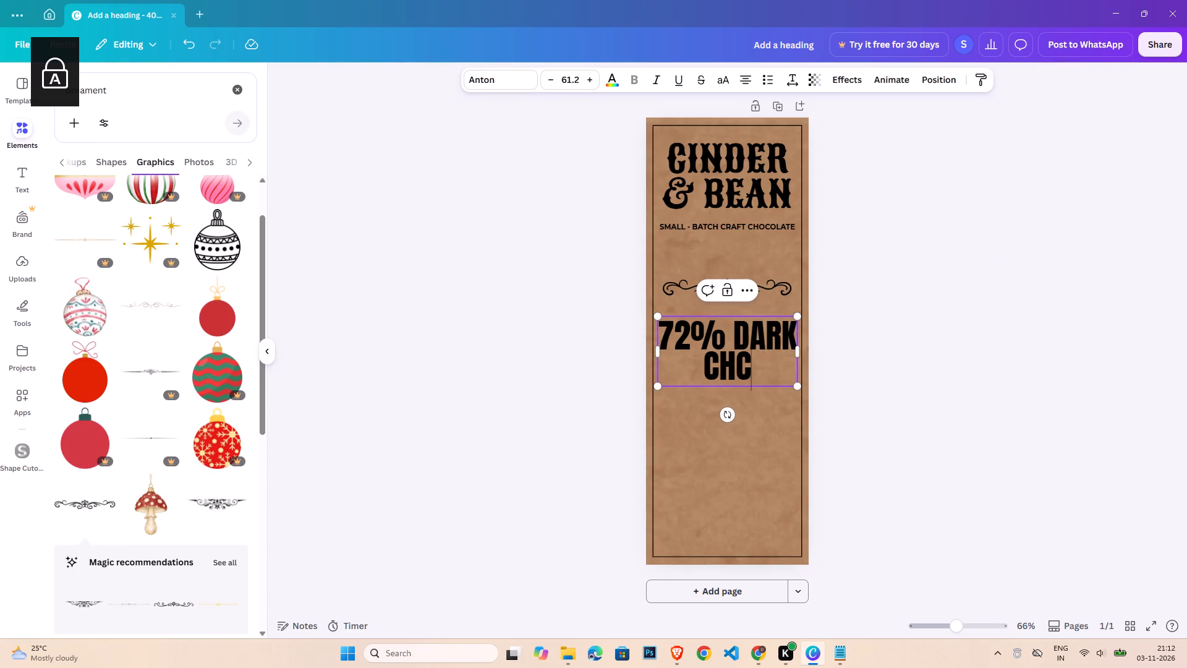
pyautogui.press('BackSpace')
pyautogui.write('OCOLATE')
pyautogui.click(876, 374)
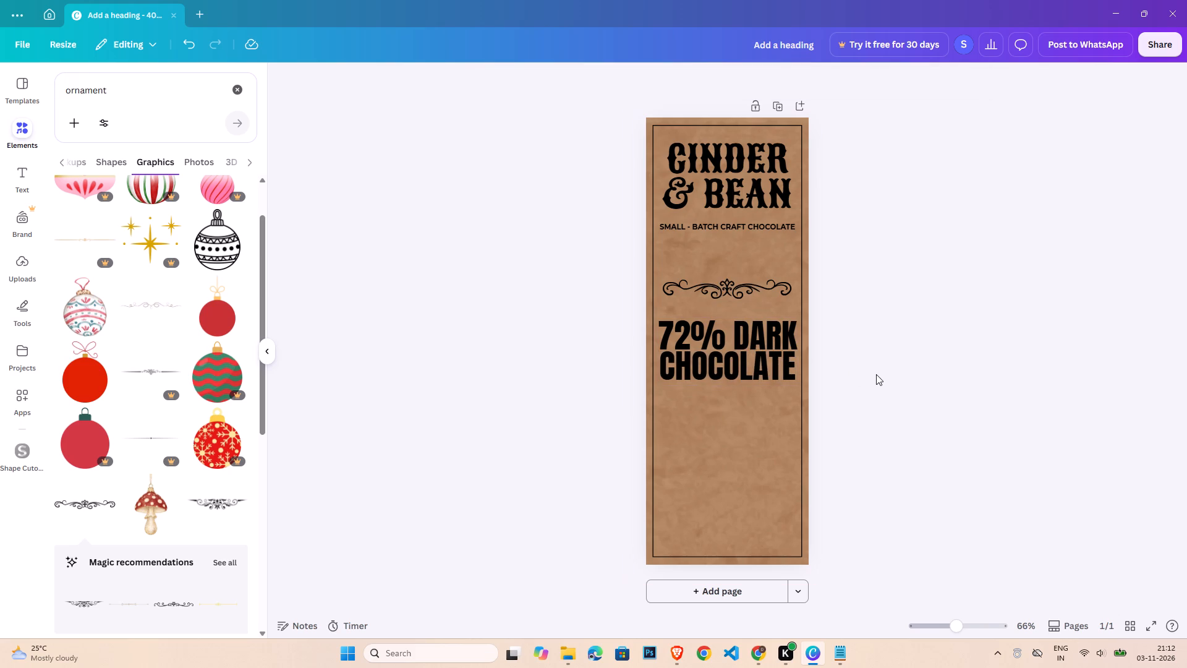
# Slightly increase the line spacing of "72% DARK CHOCOLATE" and nudge the text block sideways.
pyautogui.tripleClick(751, 370)
pyautogui.click(862, 387)
pyautogui.doubleClick(788, 370)
pyautogui.hotkey('ctrl', 'a')
pyautogui.click(791, 81)
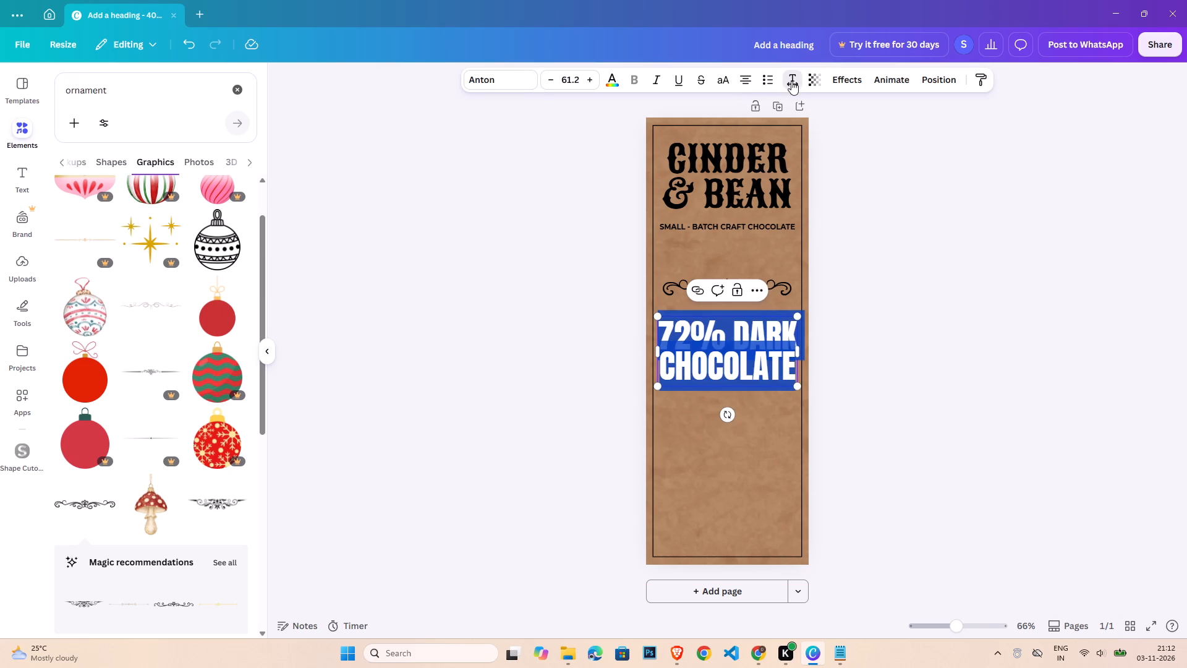
pyautogui.click(751, 173)
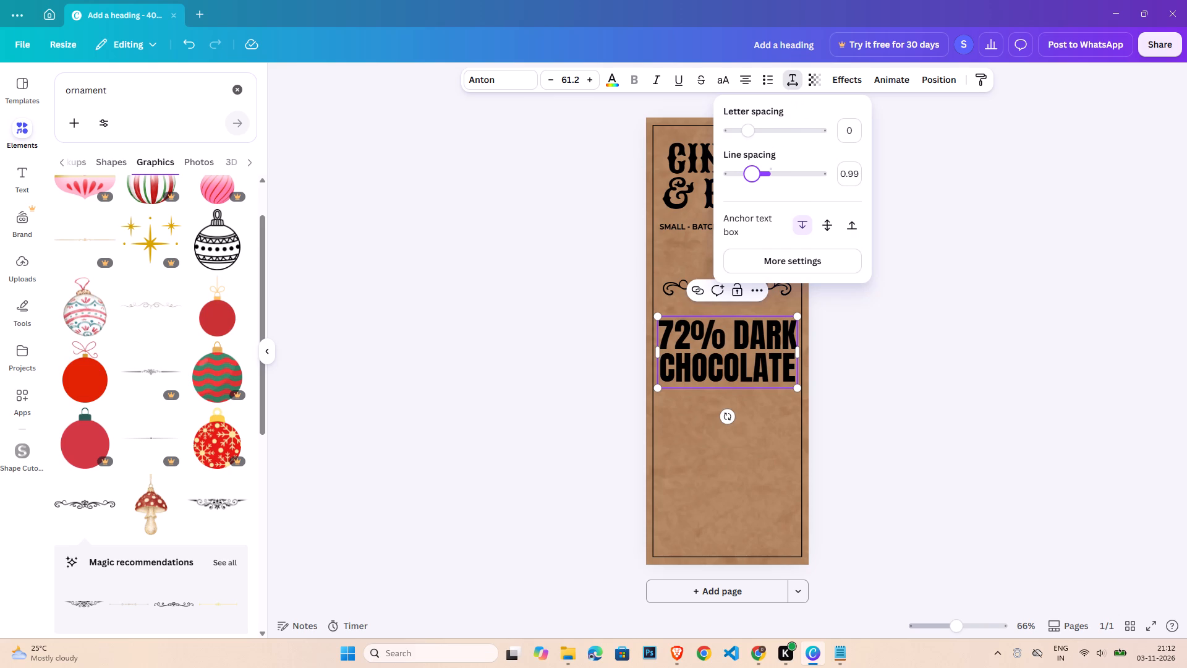
pyautogui.doubleClick(978, 401)
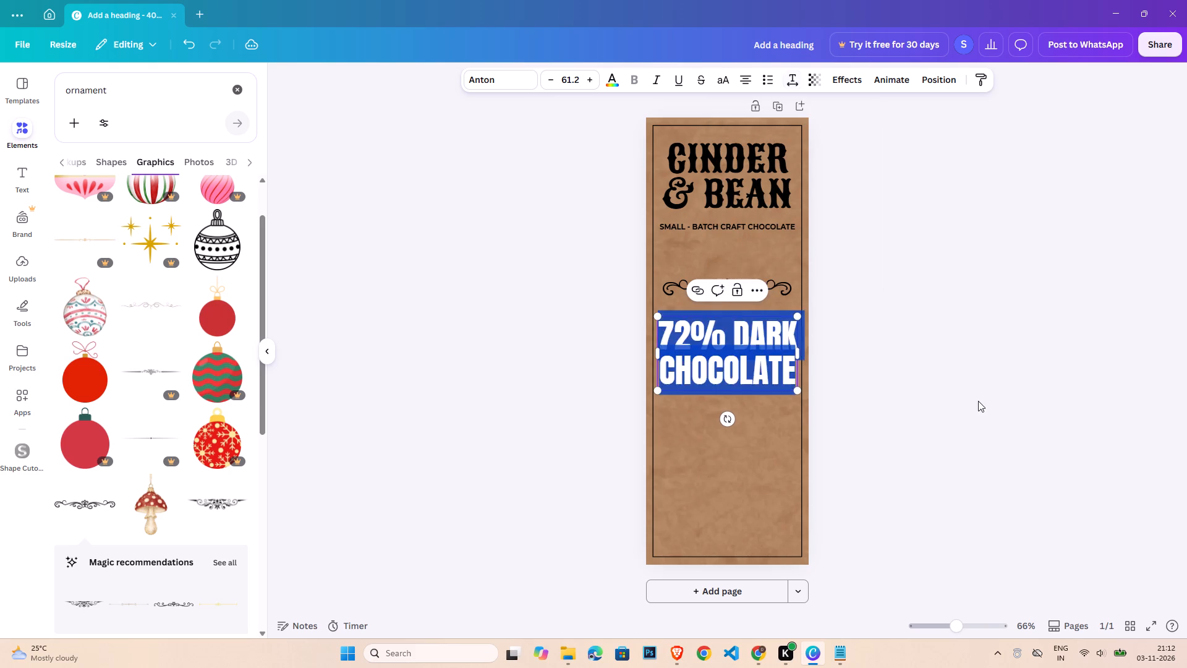
pyautogui.click(726, 343)
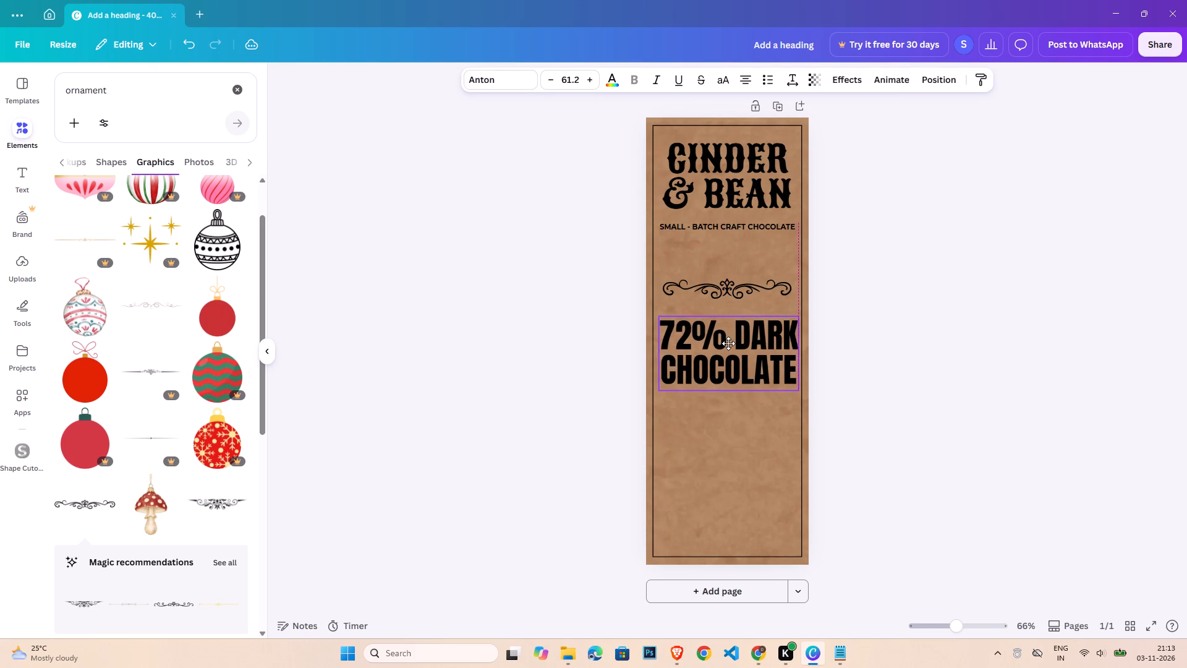
pyautogui.click(893, 416)
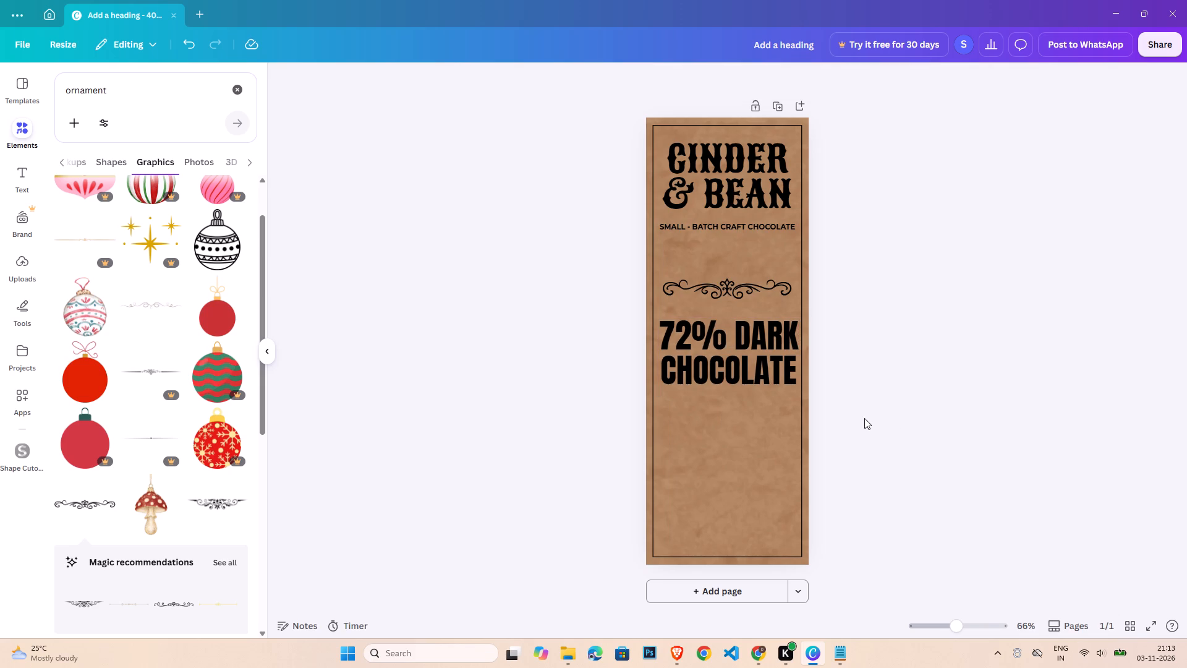
# Duplicate the "72% DARK CHOCOLATE" text and place the copy directly beneath the original.
pyautogui.click(755, 362)
pyautogui.hotkey('ctrl', 'c')
pyautogui.hotkey('ctrl', 'v')
pyautogui.moveTo(769, 356); pyautogui.dragTo(762, 428)
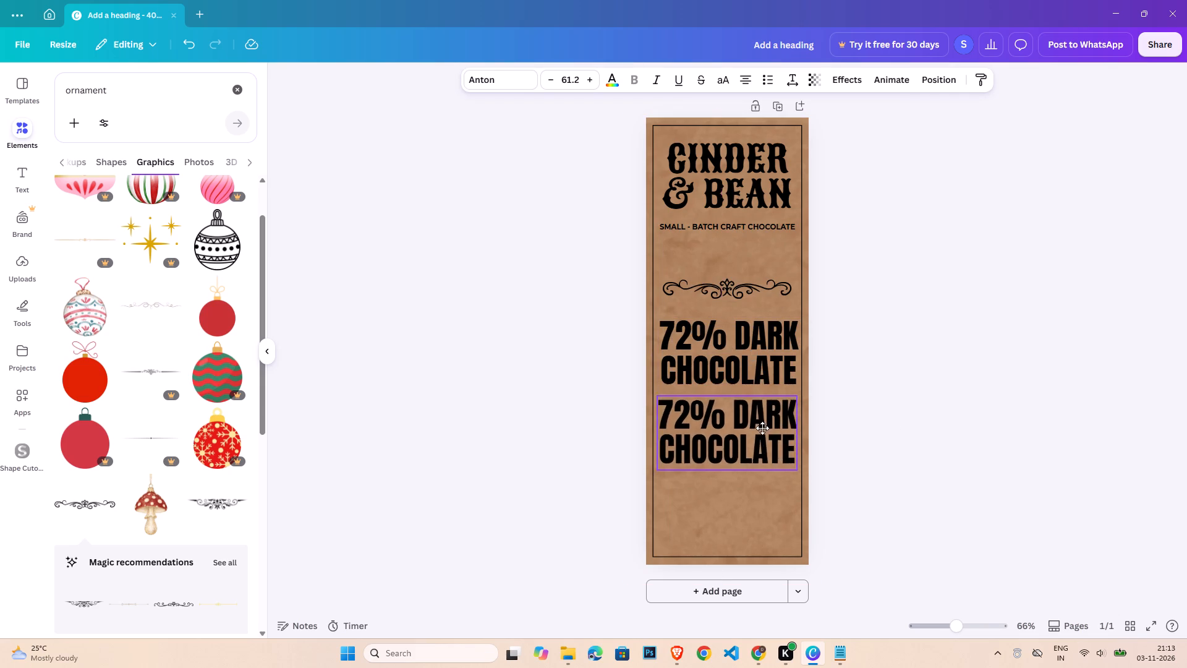
pyautogui.moveTo(762, 428); pyautogui.dragTo(762, 421)
# Replace the duplicated text with "SMOKED FLAKE SALT".
pyautogui.doubleClick(762, 421)
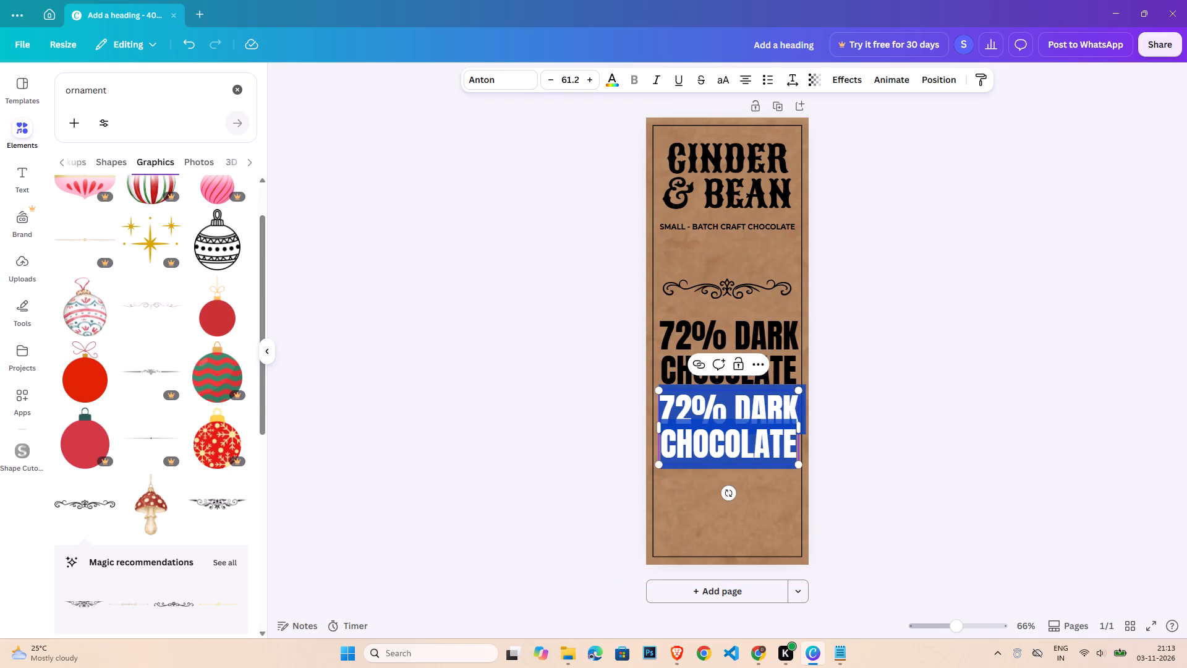
pyautogui.write('SMOKED')
pyautogui.press('space')
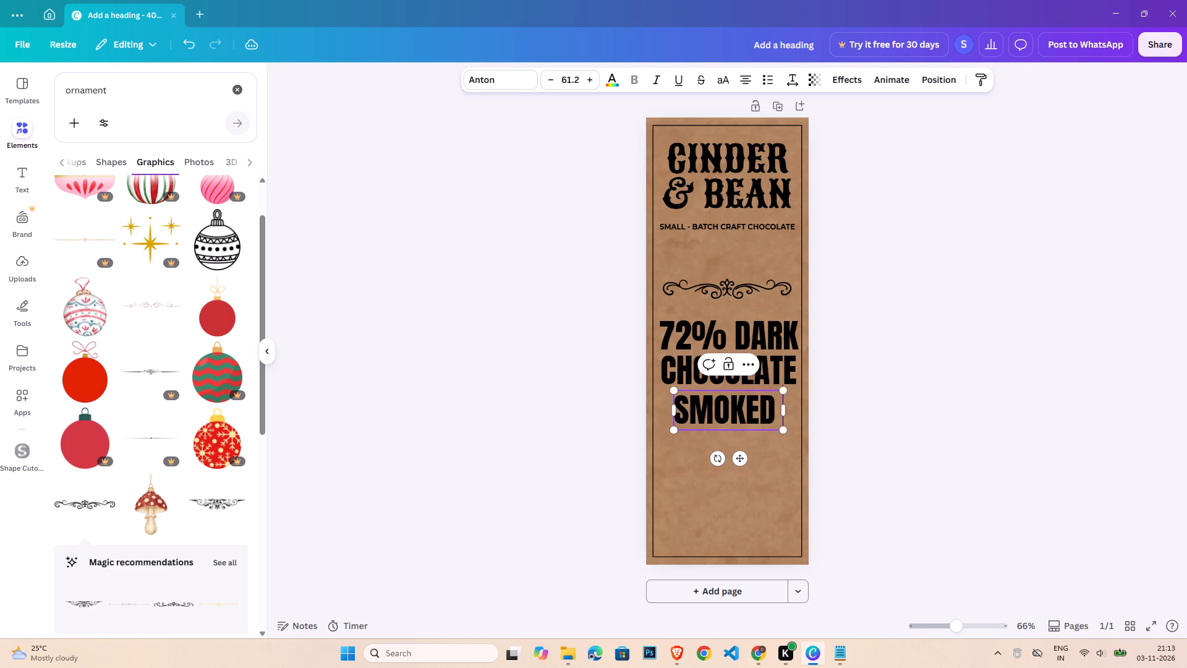
pyautogui.write('FLAKE SALT')
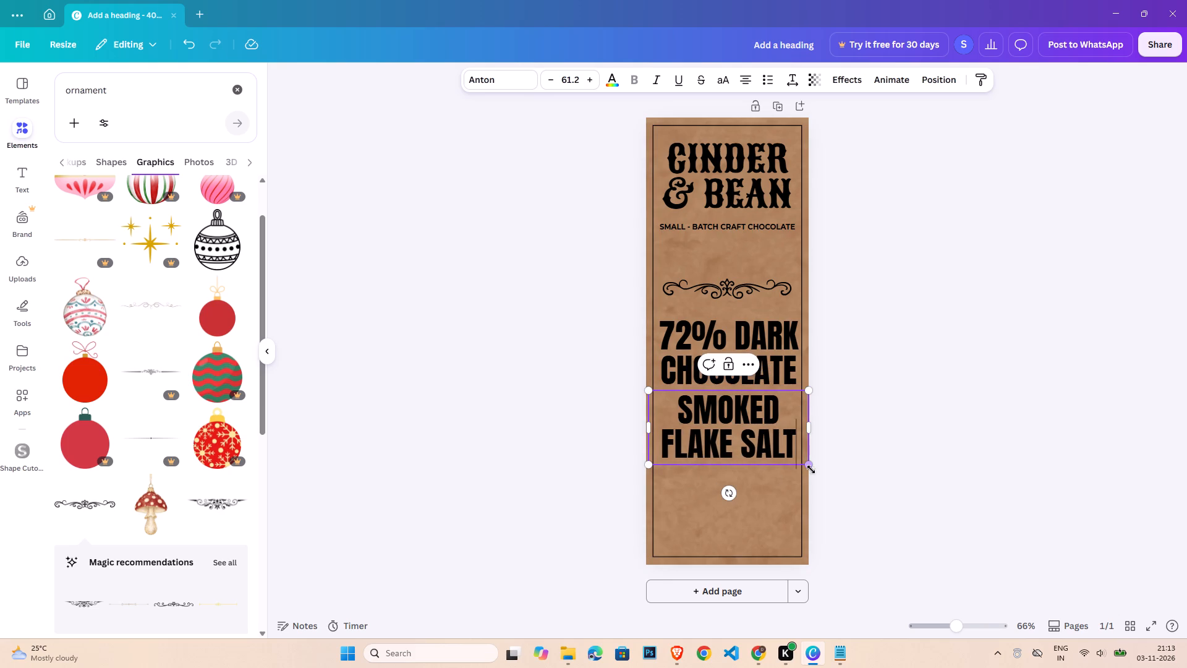
# Shrink "SMOKED FLAKE SALT" to font size 33.1, fit its box around one line and place it beneath "CHOCOLATE".
pyautogui.moveTo(811, 468); pyautogui.dragTo(744, 420)
pyautogui.moveTo(739, 415); pyautogui.dragTo(795, 410)
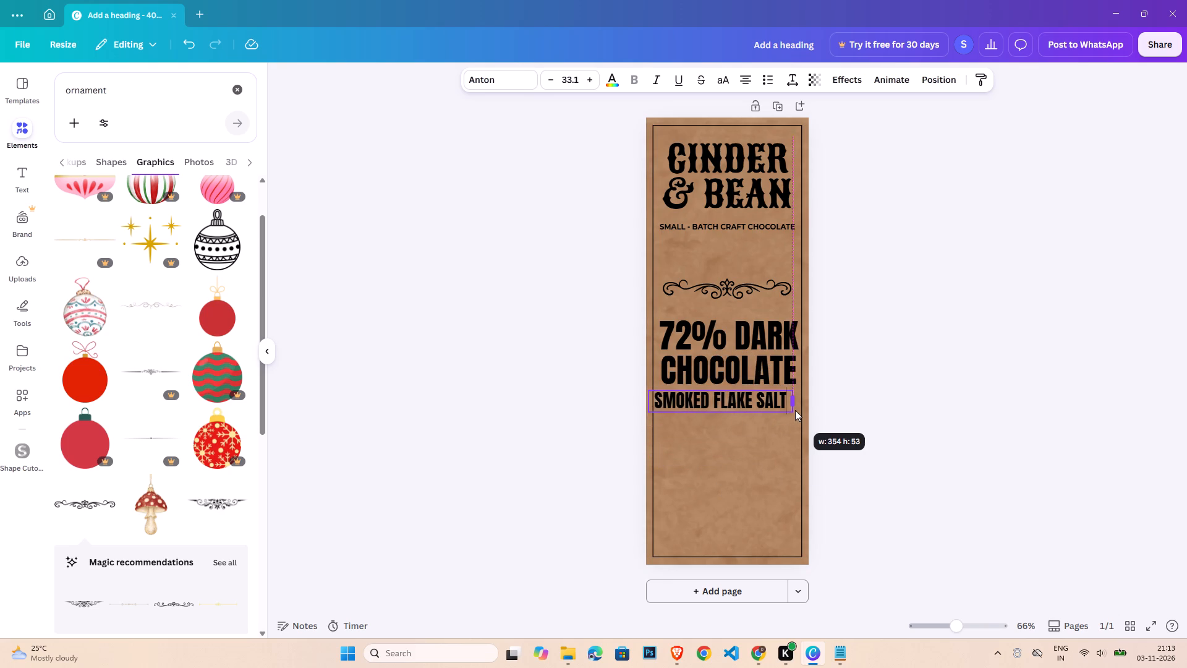
pyautogui.moveTo(795, 410); pyautogui.dragTo(789, 410)
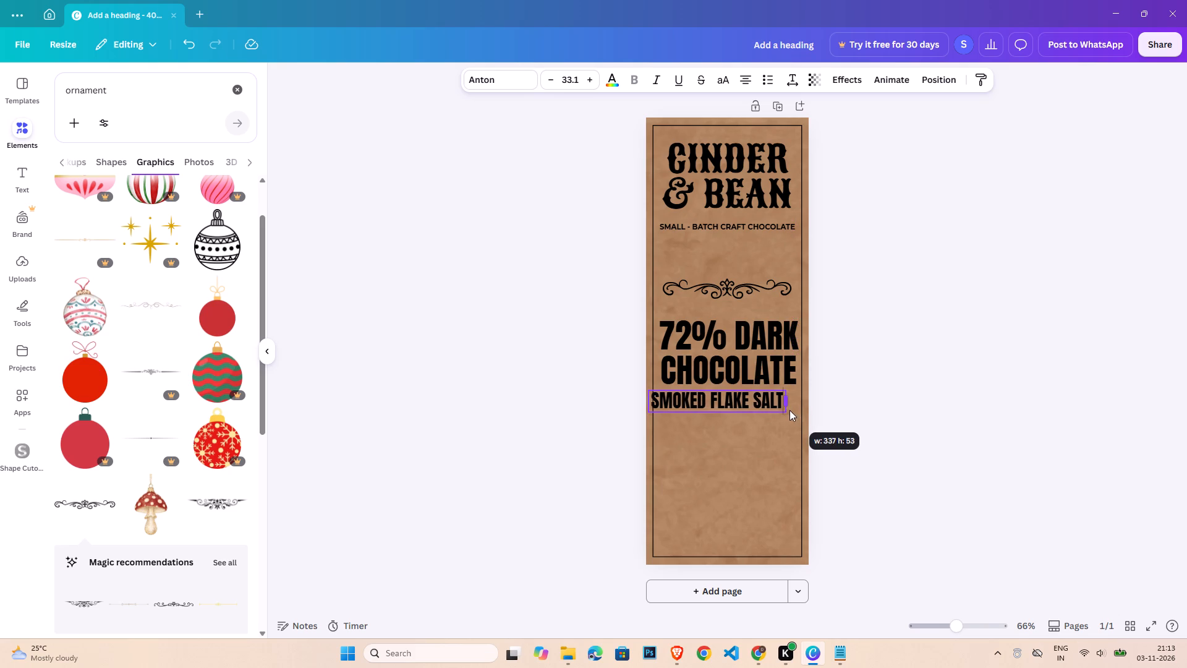
pyautogui.moveTo(789, 410); pyautogui.dragTo(788, 410)
pyautogui.click(896, 421)
pyautogui.moveTo(723, 399); pyautogui.dragTo(739, 398)
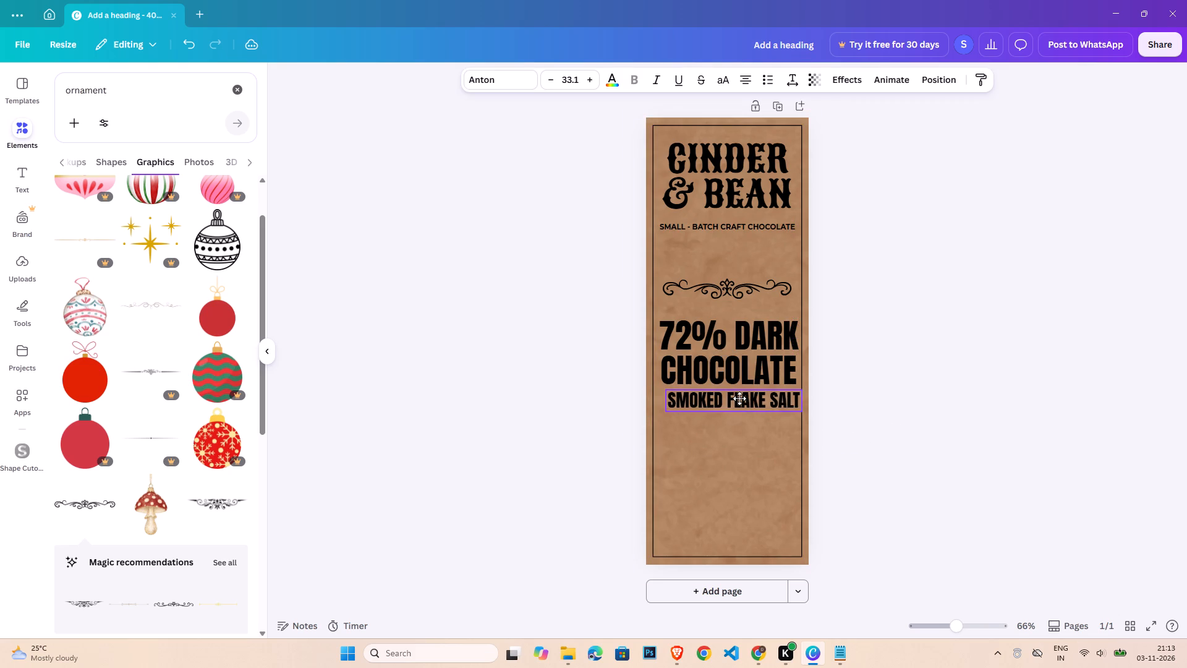
pyautogui.moveTo(739, 398); pyautogui.dragTo(736, 398)
pyautogui.click(846, 356)
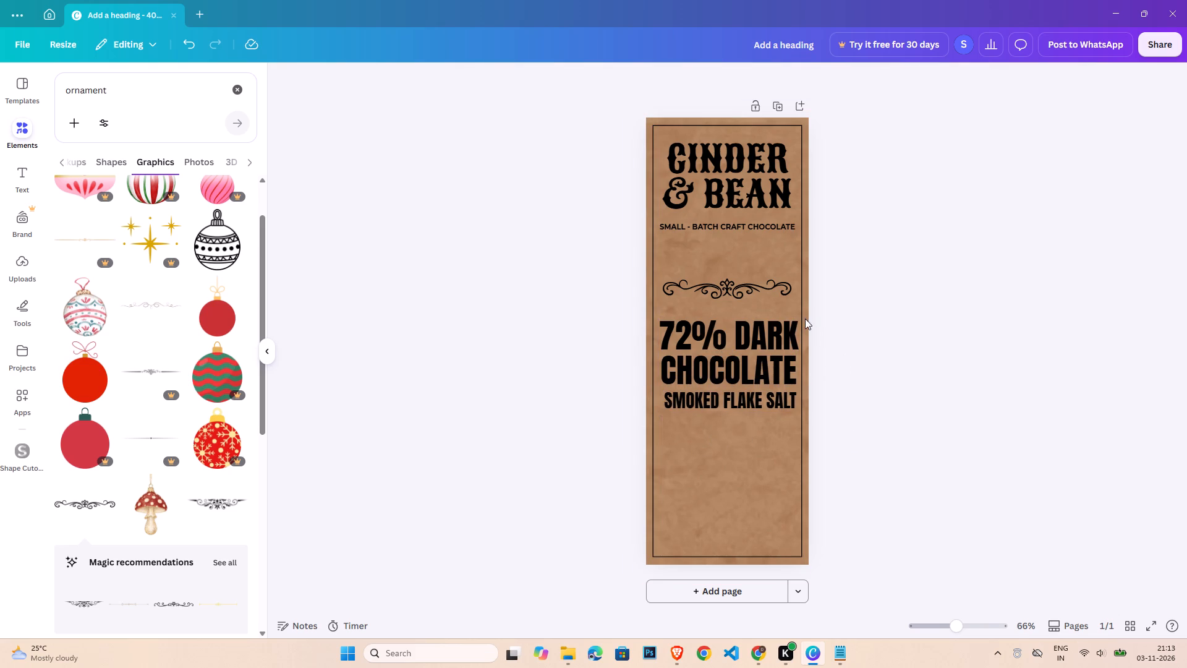
# Align "72% DARK CHOCOLATE" to the horizontal centre of the border rectangle.
pyautogui.click(801, 316)
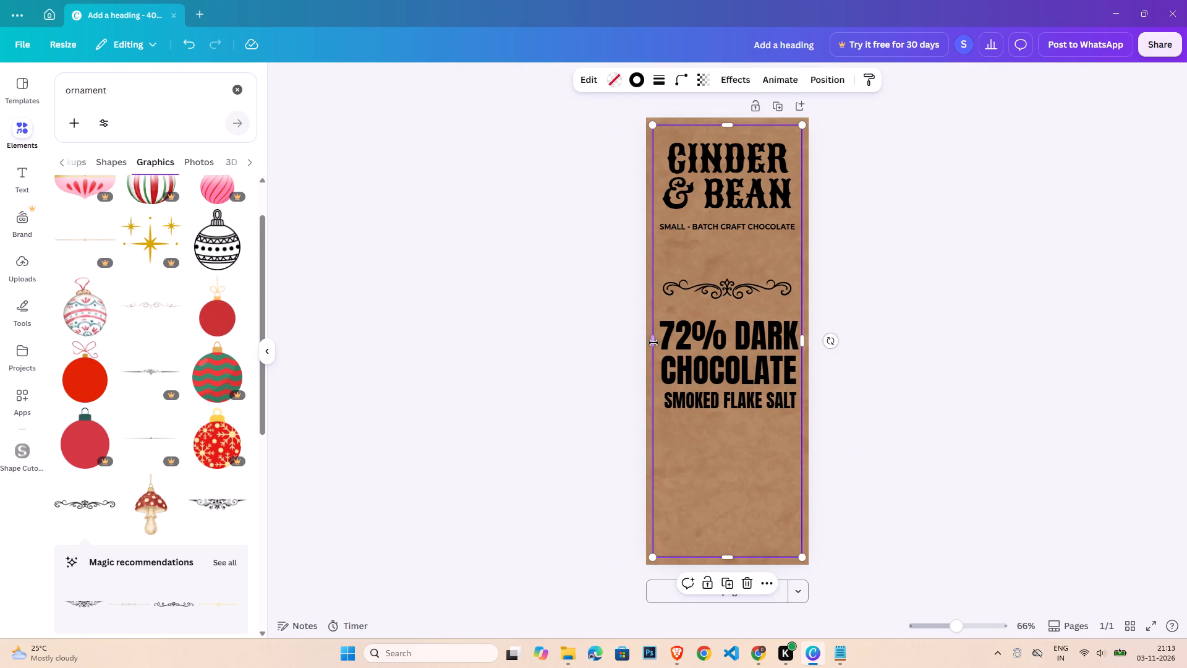
pyautogui.click(652, 344)
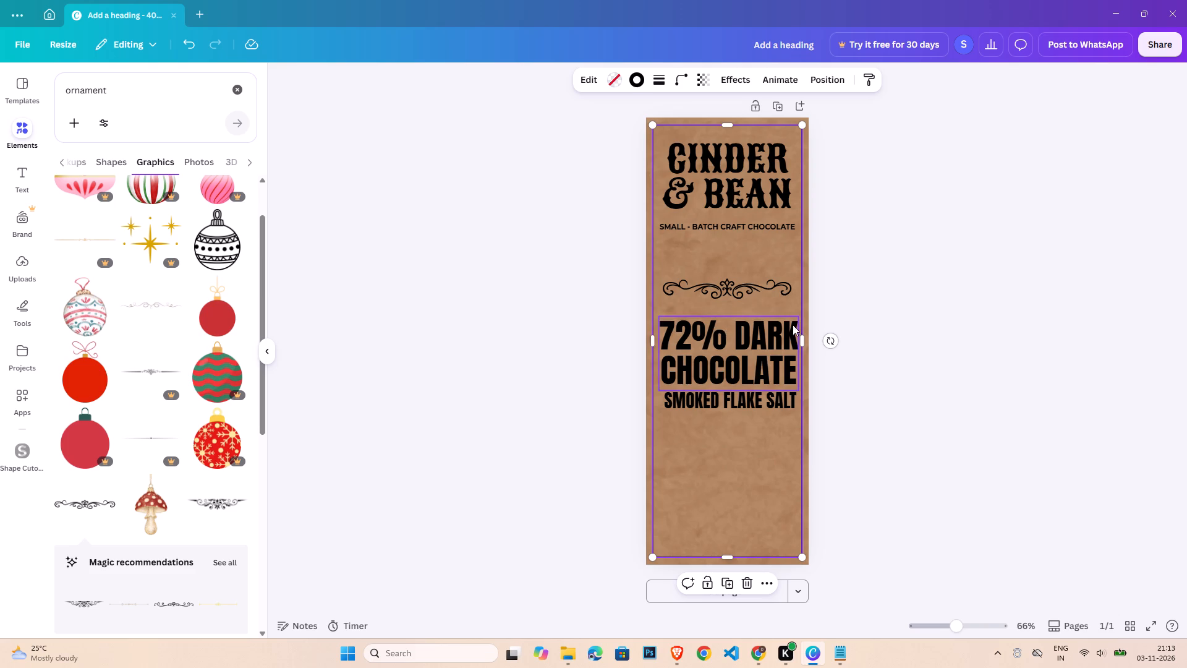
pyautogui.keyDown('shift'); pyautogui.click(786, 333); pyautogui.keyUp('shift')
pyautogui.click(978, 87)
pyautogui.click(234, 262)
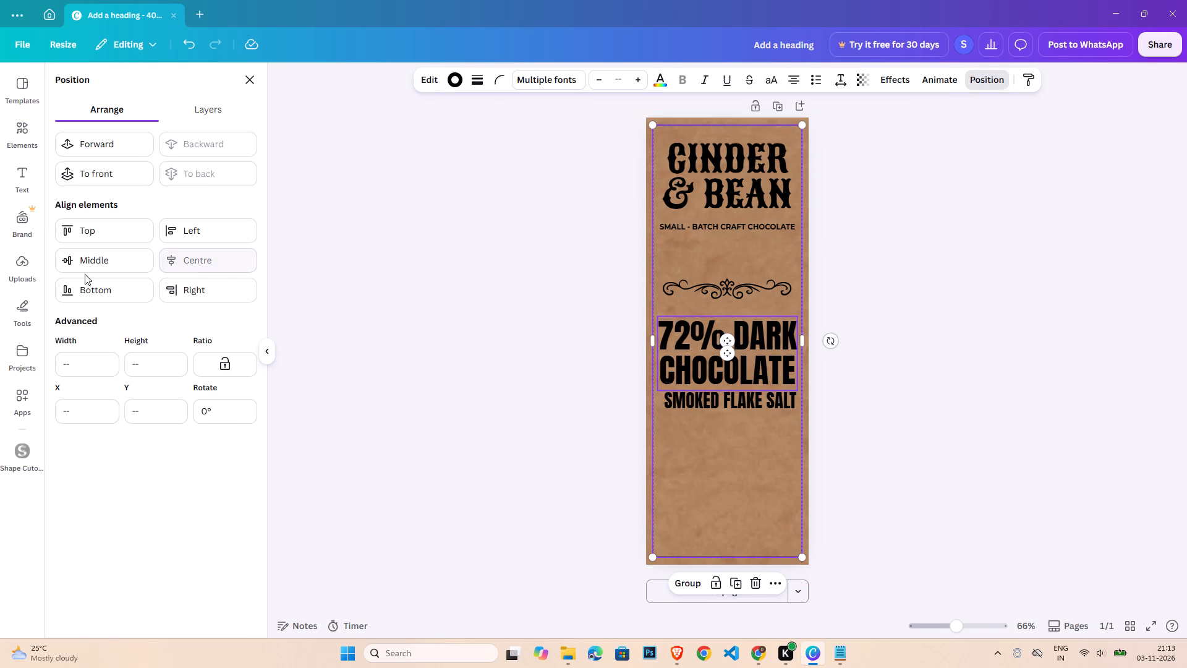
pyautogui.doubleClick(933, 428)
# Reduce "SMOKED FLAKE SALT" to font size 29.7 and centre it beneath "CHOCOLATE".
pyautogui.click(744, 404)
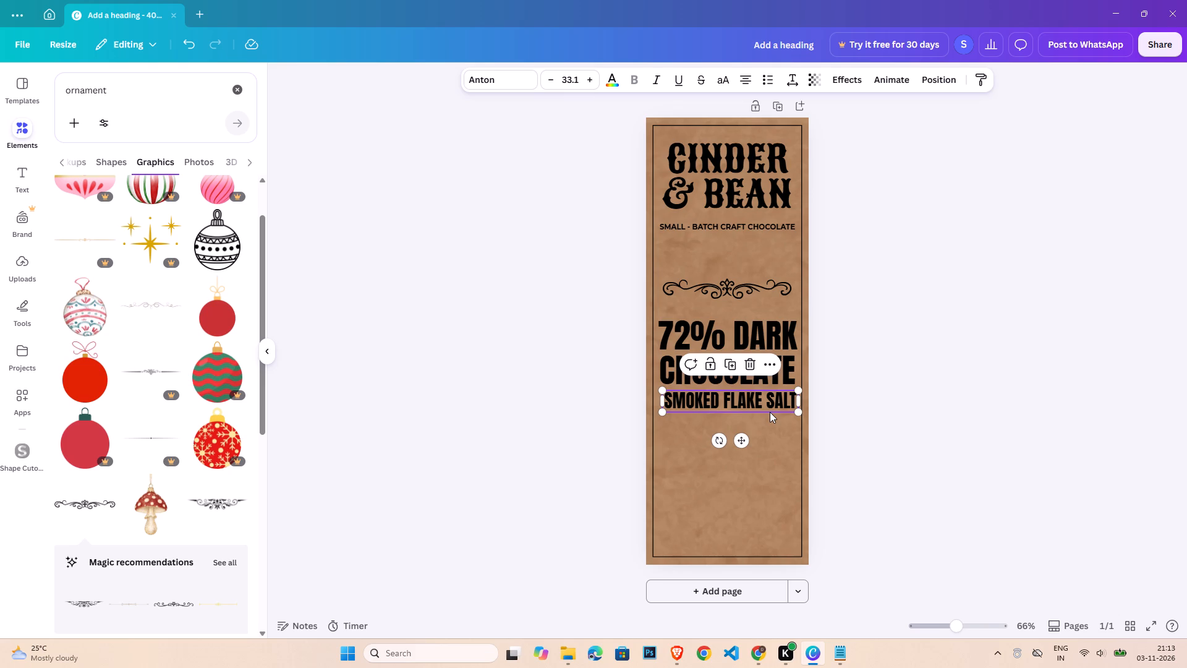
pyautogui.click(894, 408)
pyautogui.click(781, 471)
pyautogui.click(759, 398)
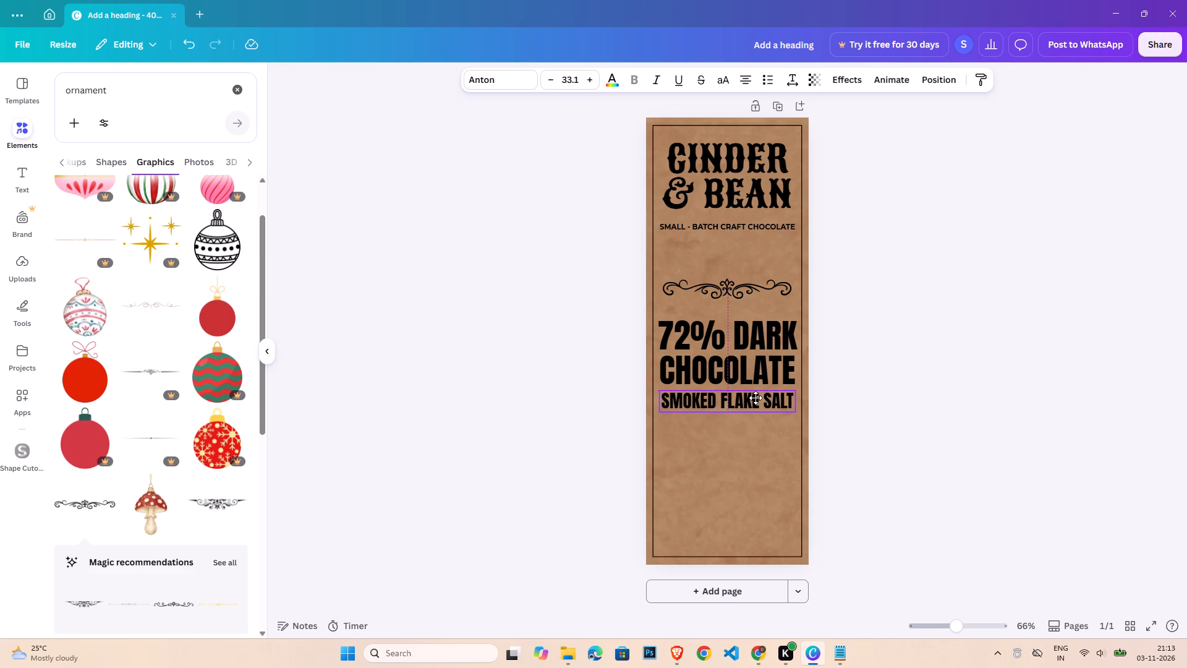
pyautogui.click(889, 396)
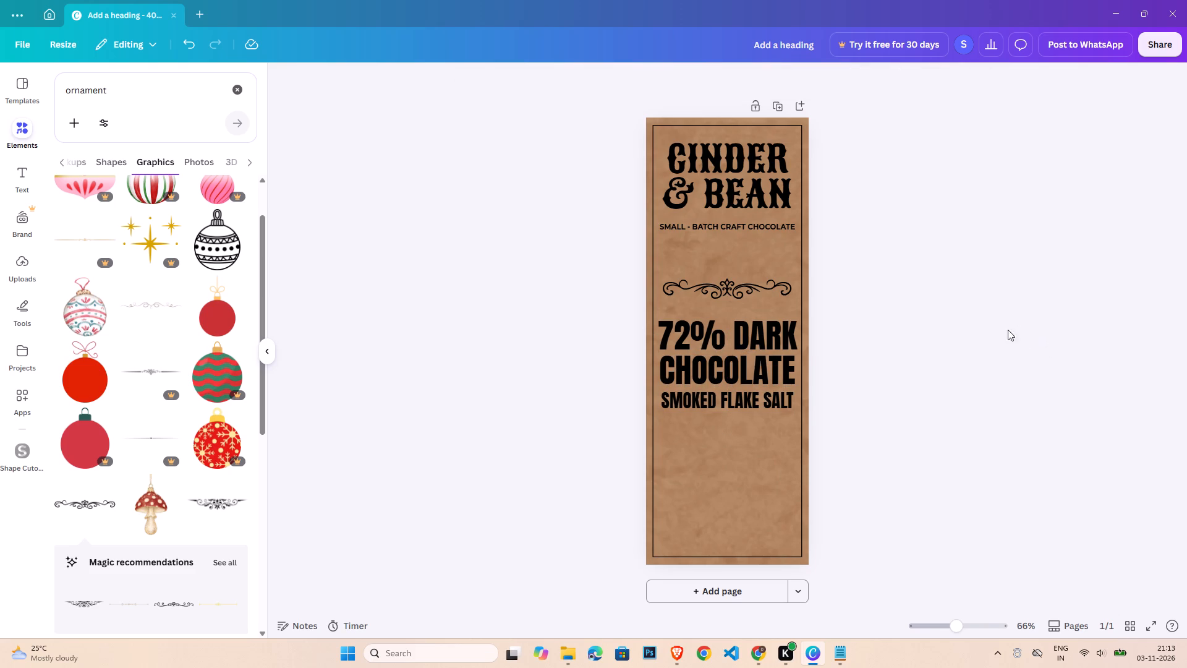
pyautogui.click(756, 395)
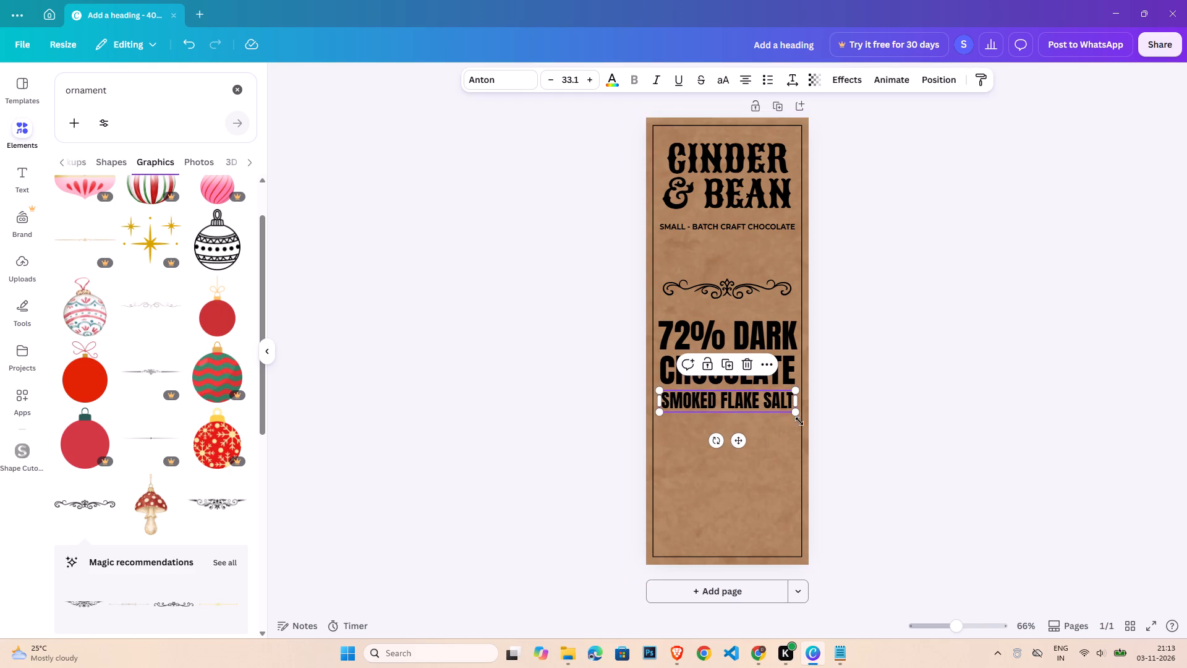
pyautogui.moveTo(796, 411); pyautogui.dragTo(783, 402)
pyautogui.moveTo(733, 399); pyautogui.dragTo(741, 398)
# Change the font of "SMOKED FLAKE SALT" to Oswald.
pyautogui.tripleClick(741, 398)
pyautogui.click(488, 72)
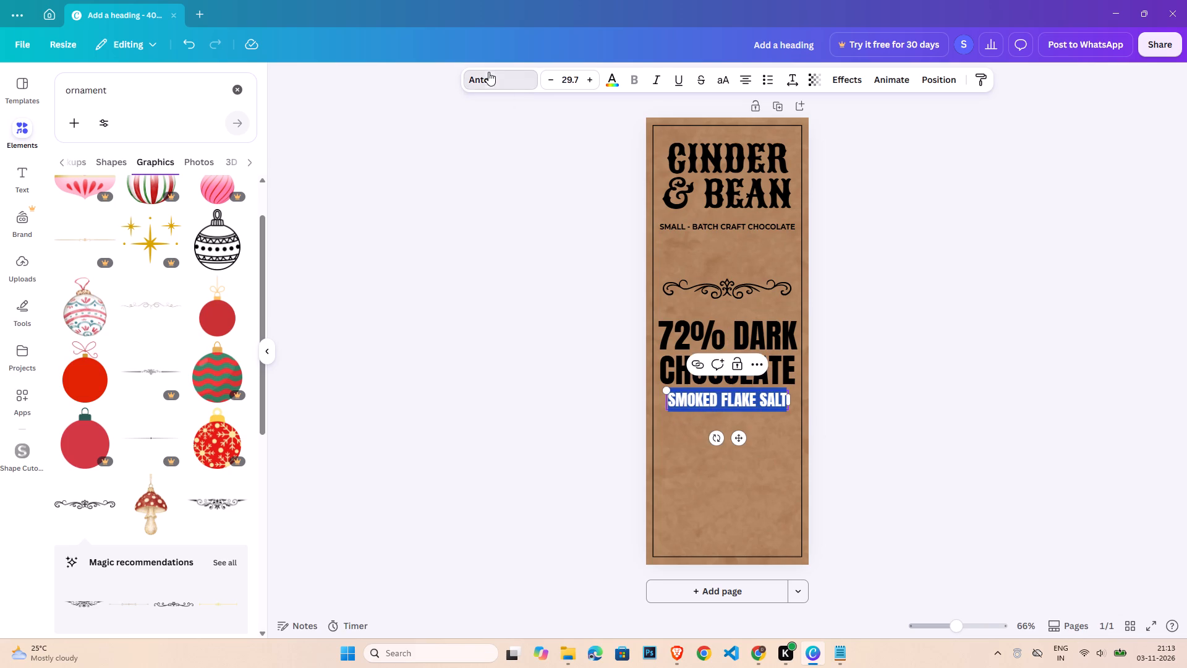
pyautogui.click(66, 137)
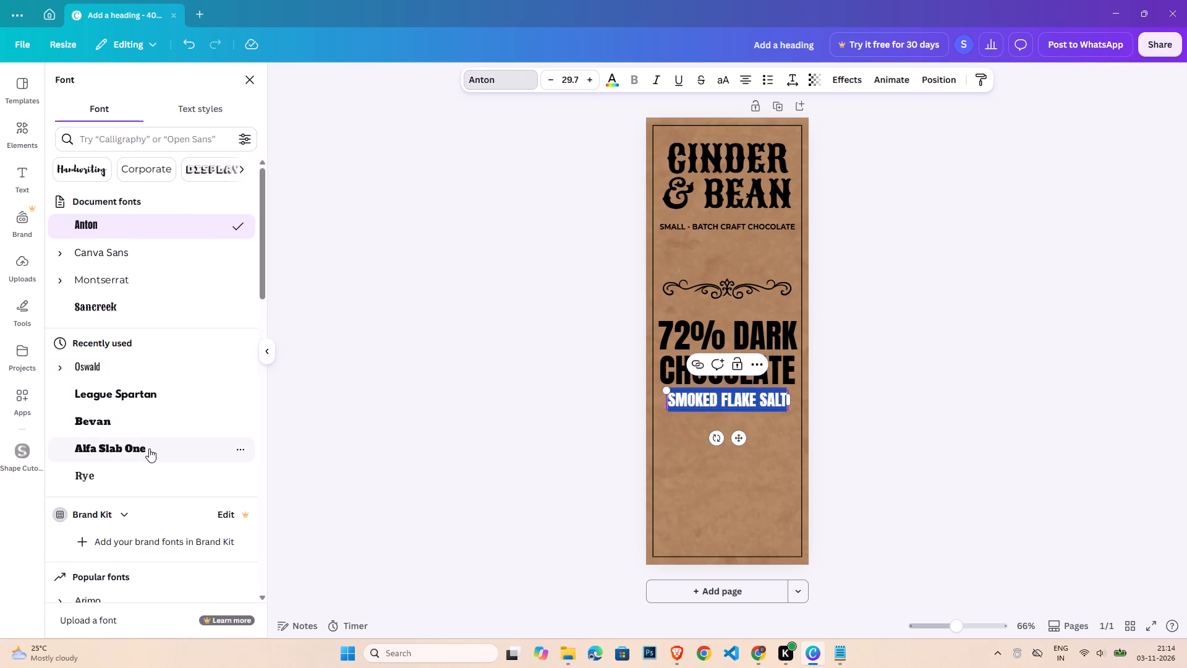
pyautogui.click(155, 370)
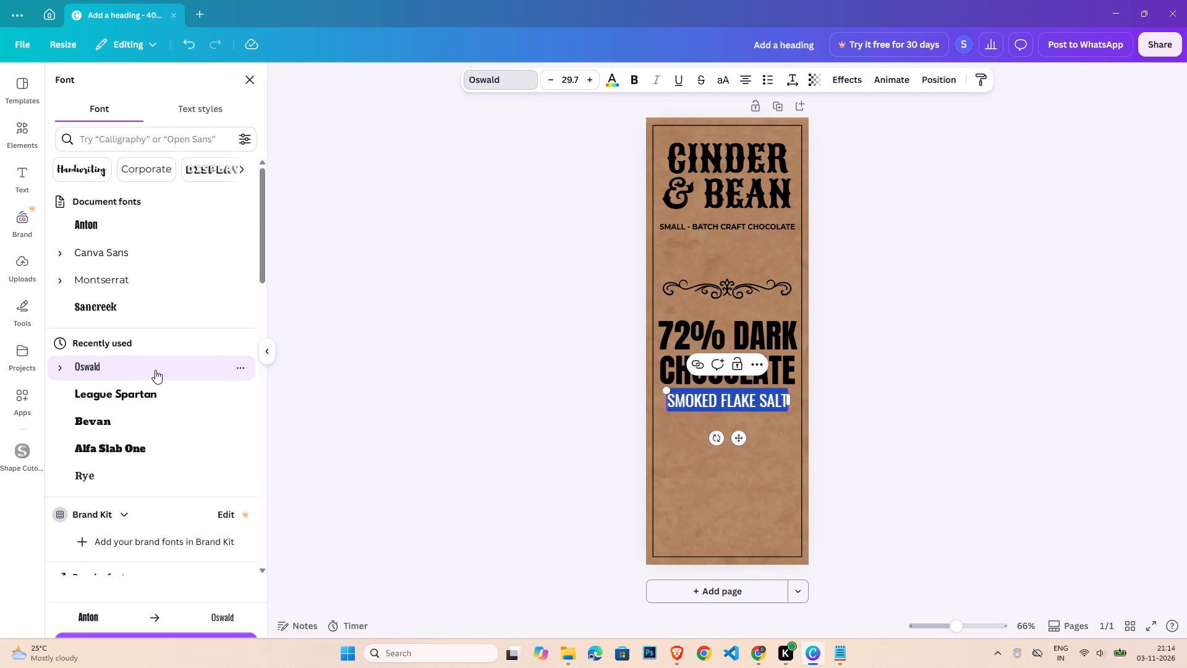
# Make the "SMOKED FLAKE SALT" text bold.
pyautogui.doubleClick(989, 421)
pyautogui.click(733, 398)
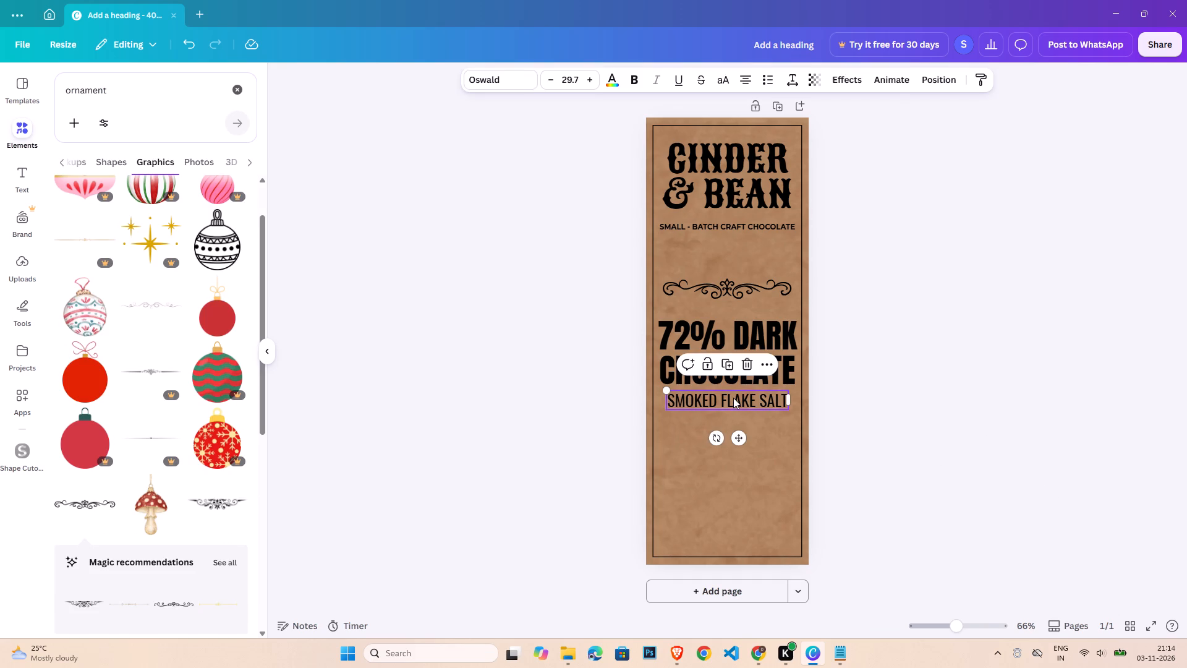
pyautogui.click(901, 422)
pyautogui.tripleClick(754, 401)
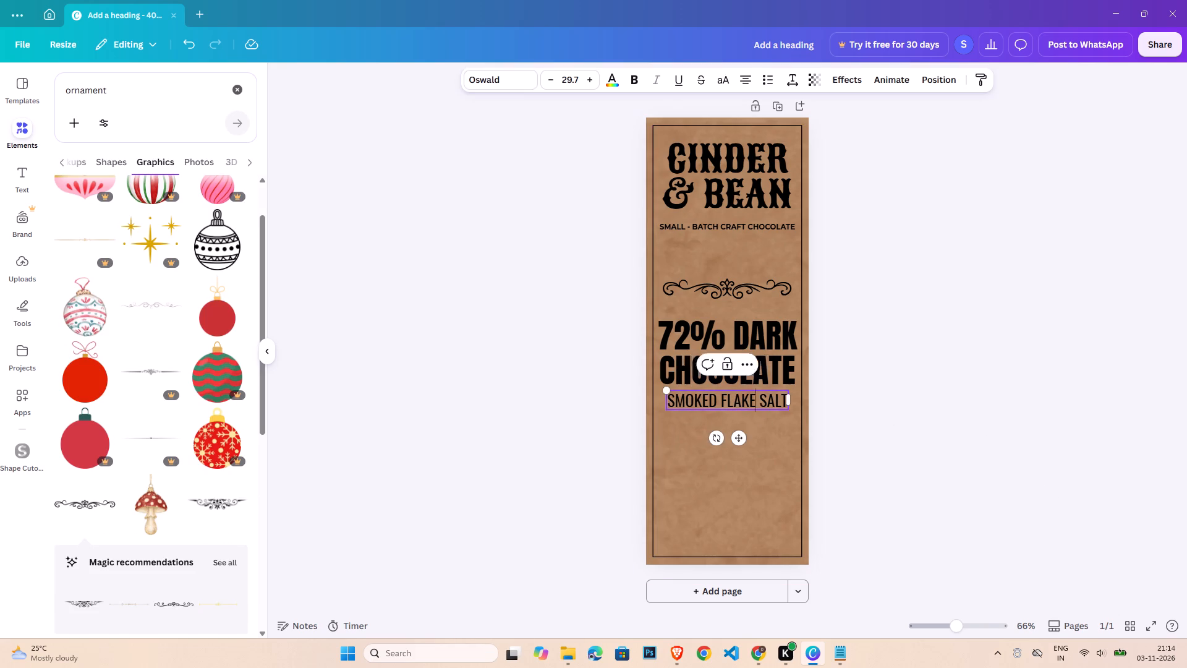
pyautogui.click(931, 426)
pyautogui.tripleClick(757, 401)
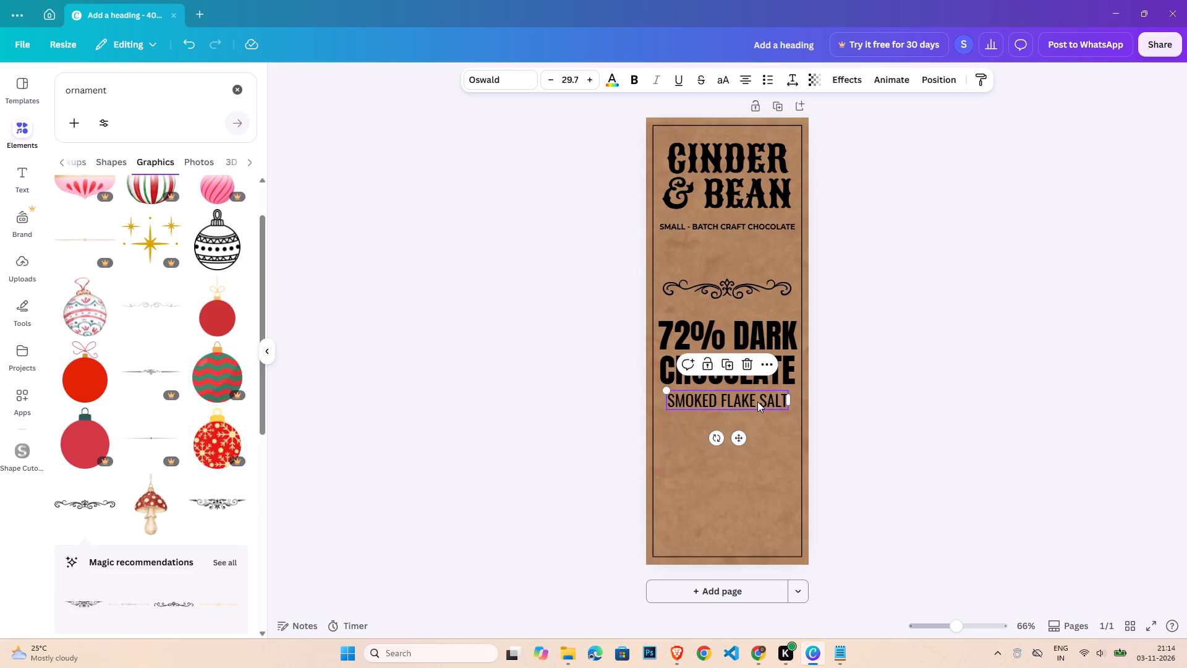
pyautogui.click(642, 80)
pyautogui.doubleClick(940, 369)
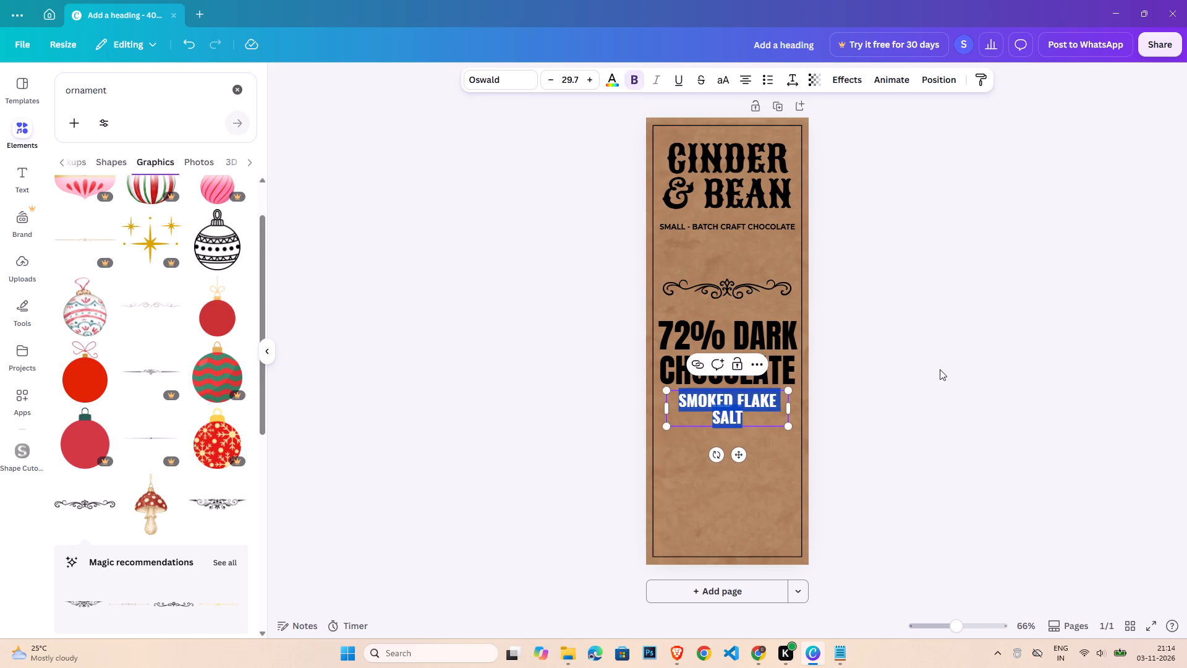
# Widen the "SMOKED FLAKE SALT" box to fit one line, reduce it to font size 26.3 and centre it beneath "CHOCOLATE".
pyautogui.doubleClick(757, 415)
pyautogui.moveTo(661, 407); pyautogui.dragTo(647, 409)
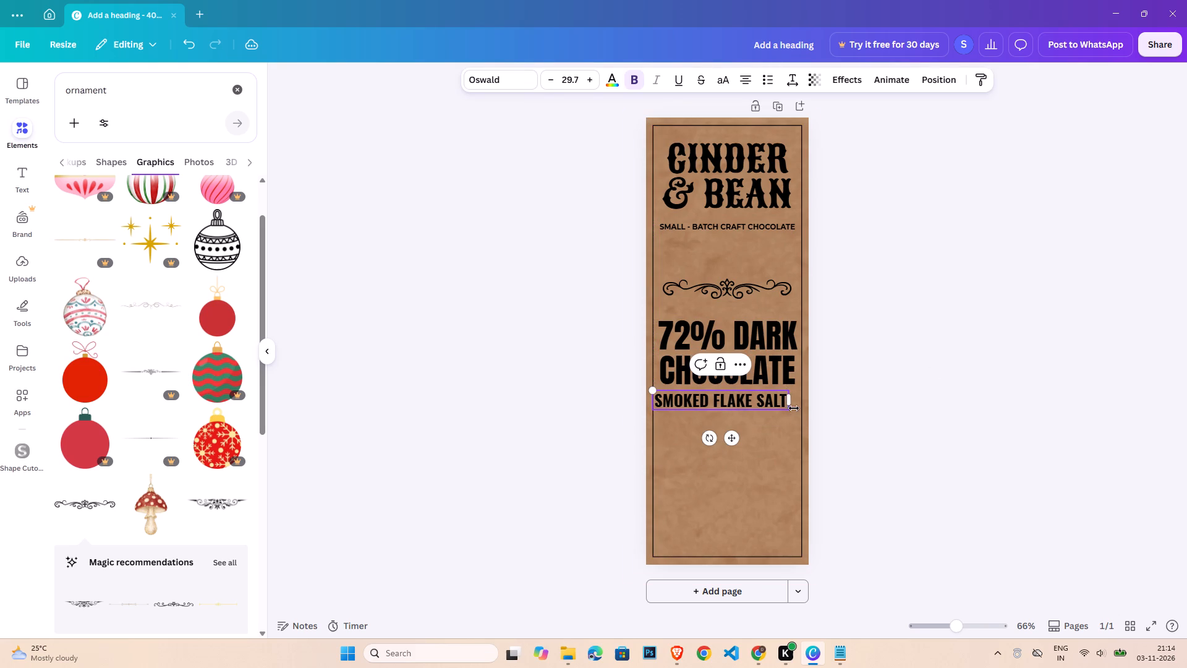
pyautogui.click(789, 407)
pyautogui.moveTo(734, 444); pyautogui.dragTo(738, 443)
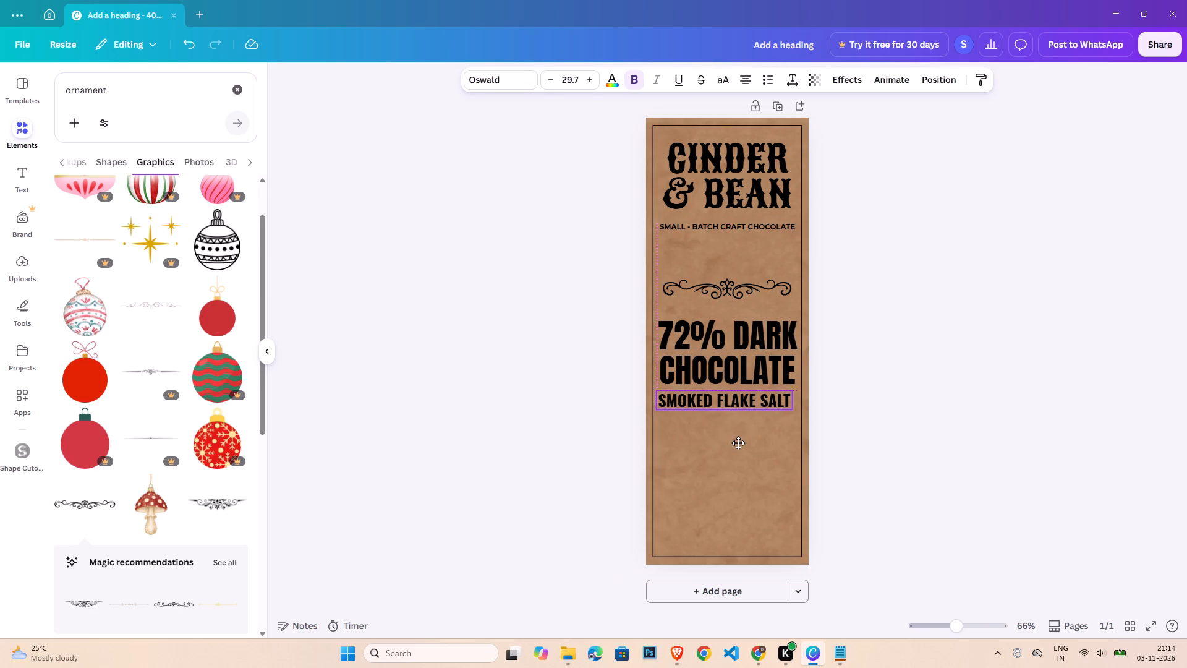
pyautogui.moveTo(738, 443); pyautogui.dragTo(741, 443)
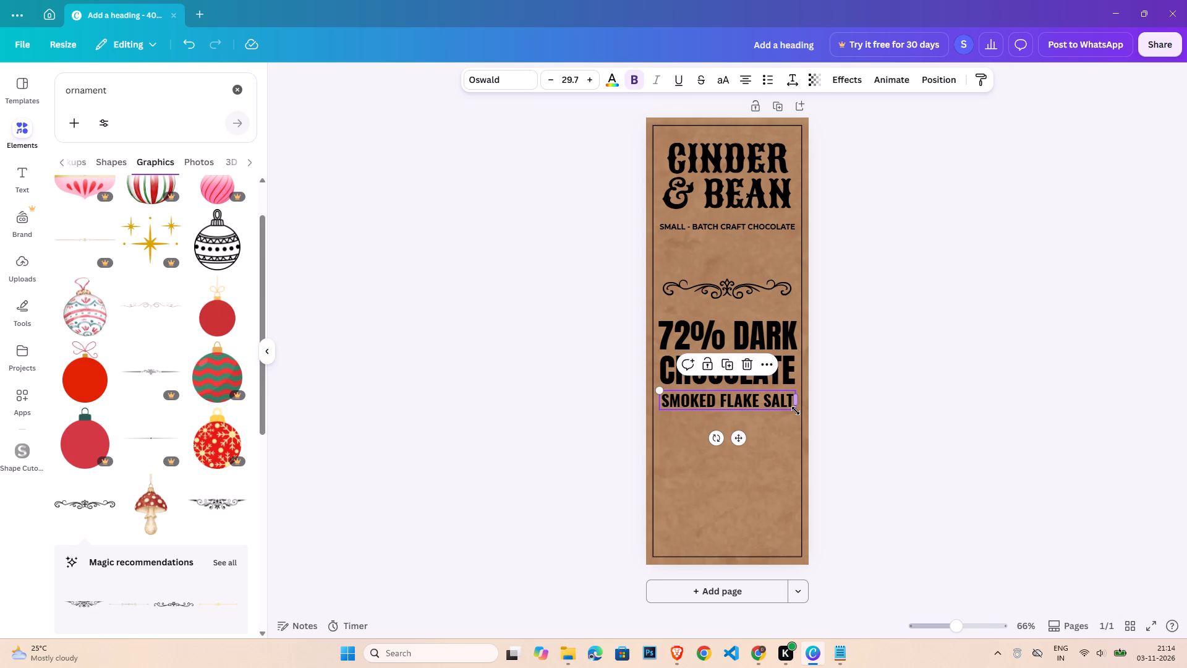
pyautogui.moveTo(796, 411); pyautogui.dragTo(781, 403)
pyautogui.moveTo(726, 439); pyautogui.dragTo(727, 439)
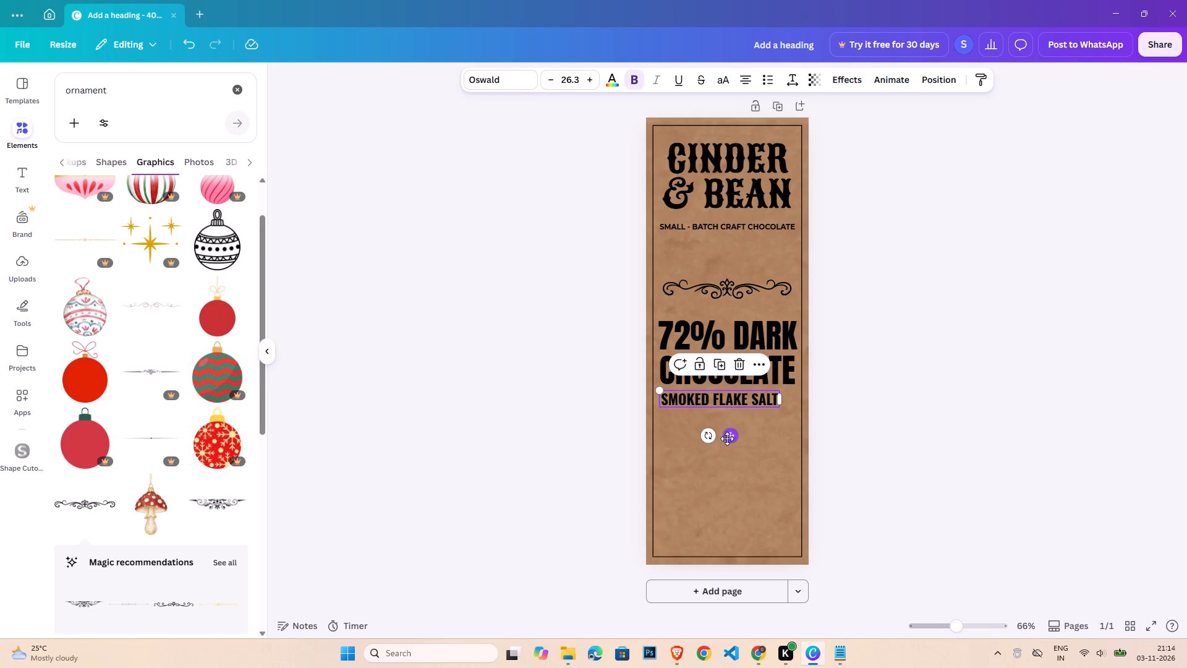
pyautogui.moveTo(727, 439); pyautogui.dragTo(733, 438)
pyautogui.click(914, 476)
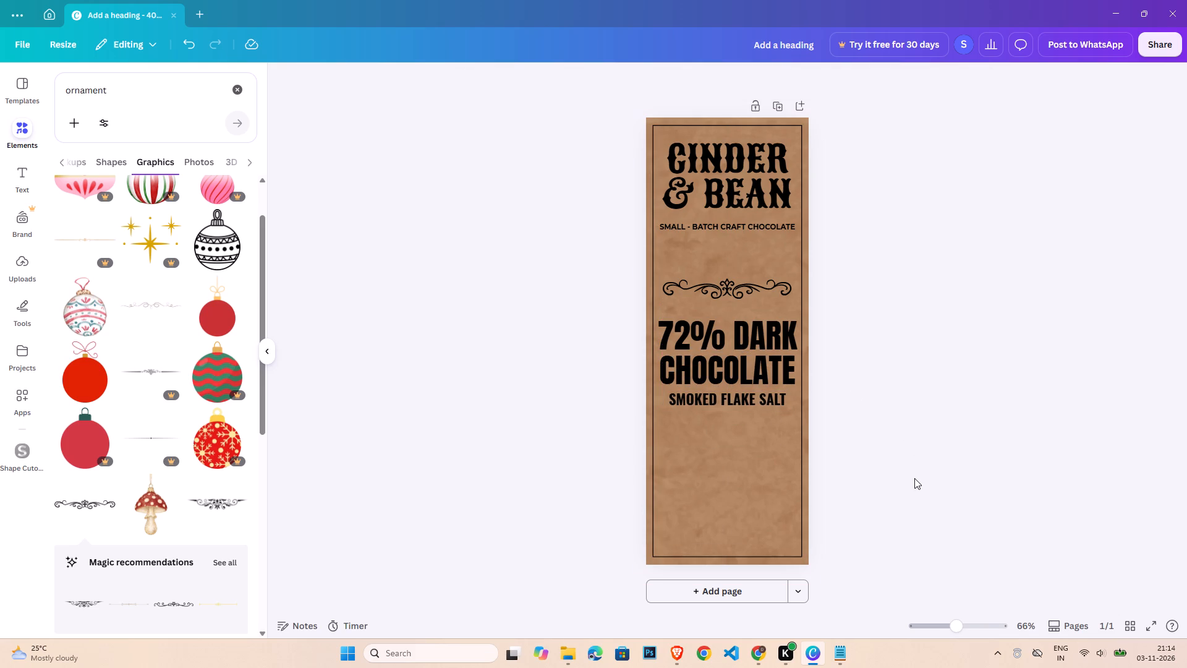
# Enlarge "SMOKED FLAKE SALT" on both sides until it matches the width of "CHOCOLATE".
pyautogui.click(724, 401)
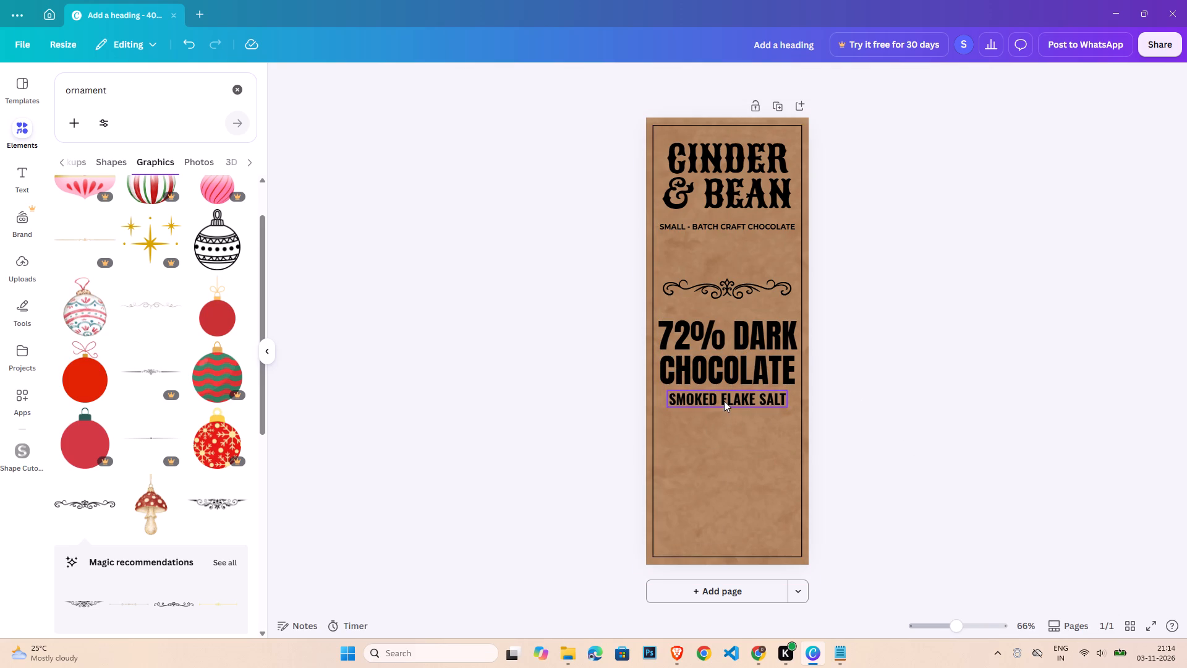
pyautogui.moveTo(670, 392); pyautogui.dragTo(668, 392)
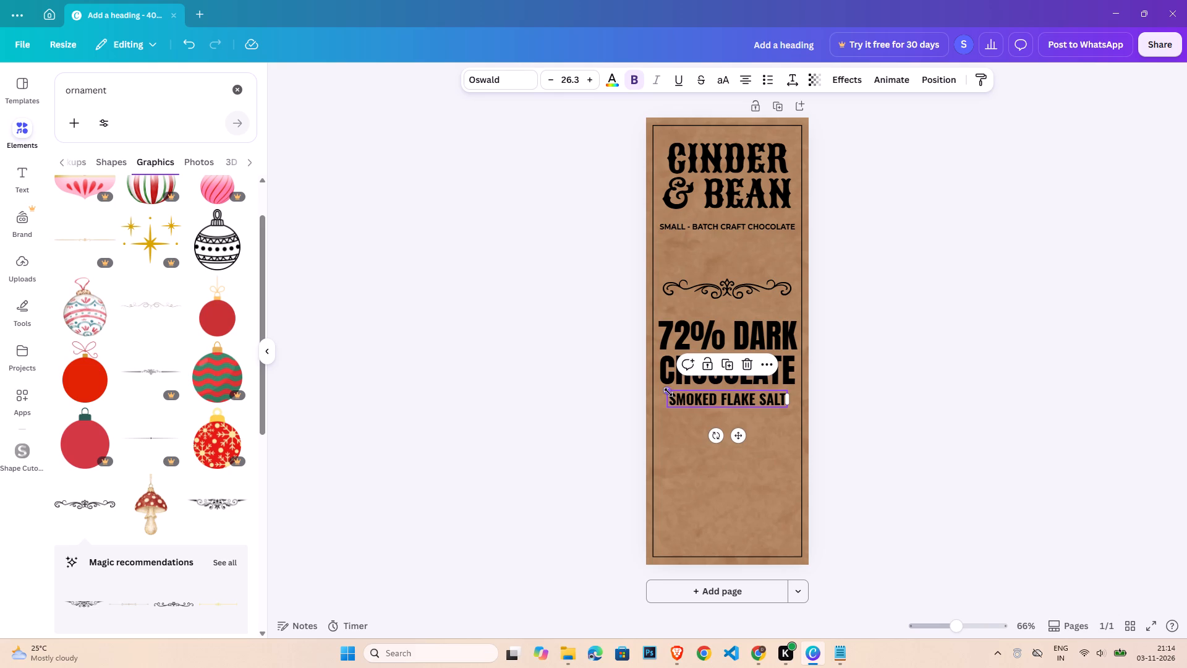
pyautogui.moveTo(668, 392); pyautogui.dragTo(661, 390)
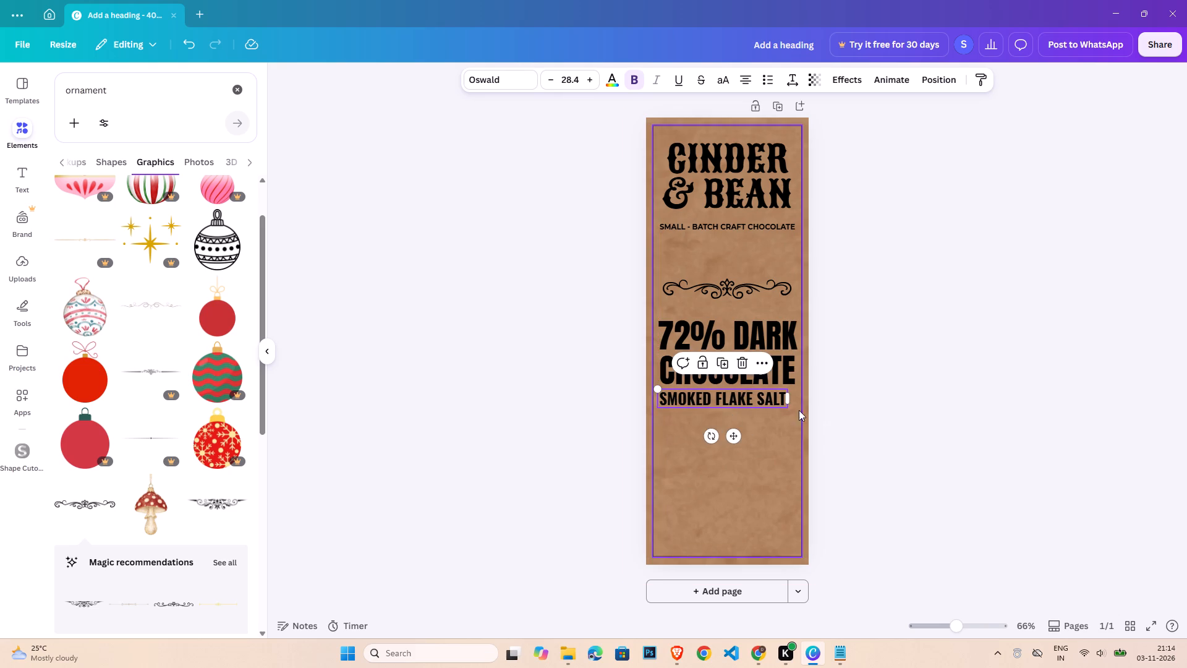
pyautogui.moveTo(786, 408); pyautogui.dragTo(794, 411)
pyautogui.click(885, 427)
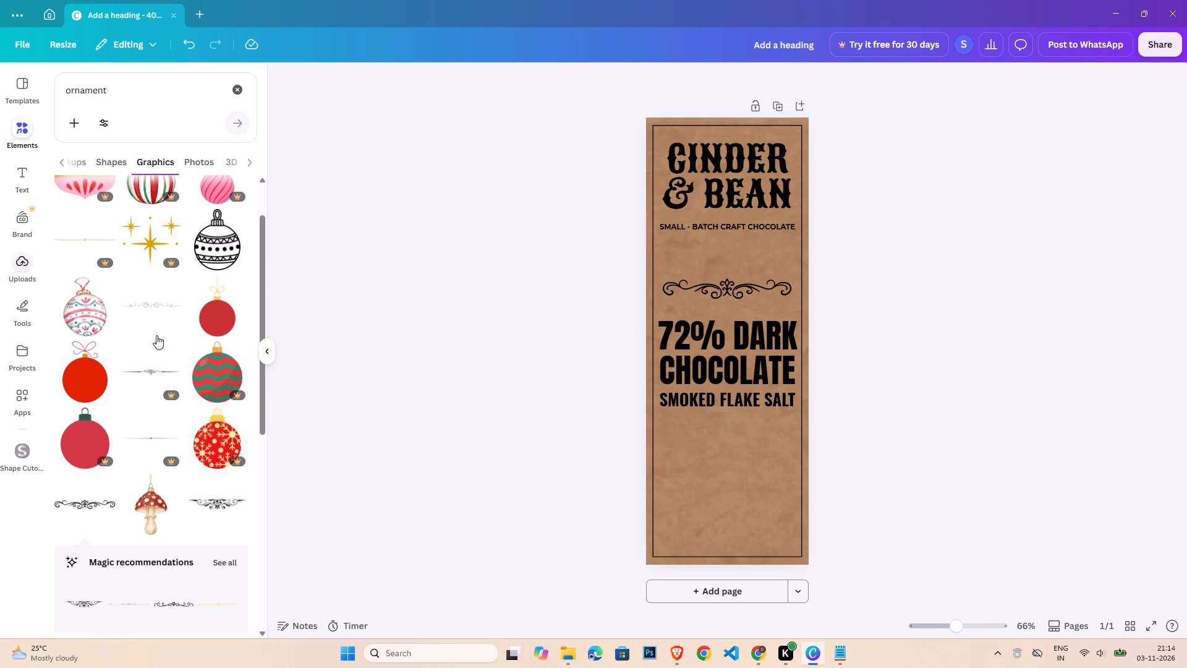
# Add the thin scrollwork divider from the ornament graphics, place it beneath "SMOKED FLAKE SALT" and enlarge it to nearly the border's width.
pyautogui.scroll(-11, 163, 464)
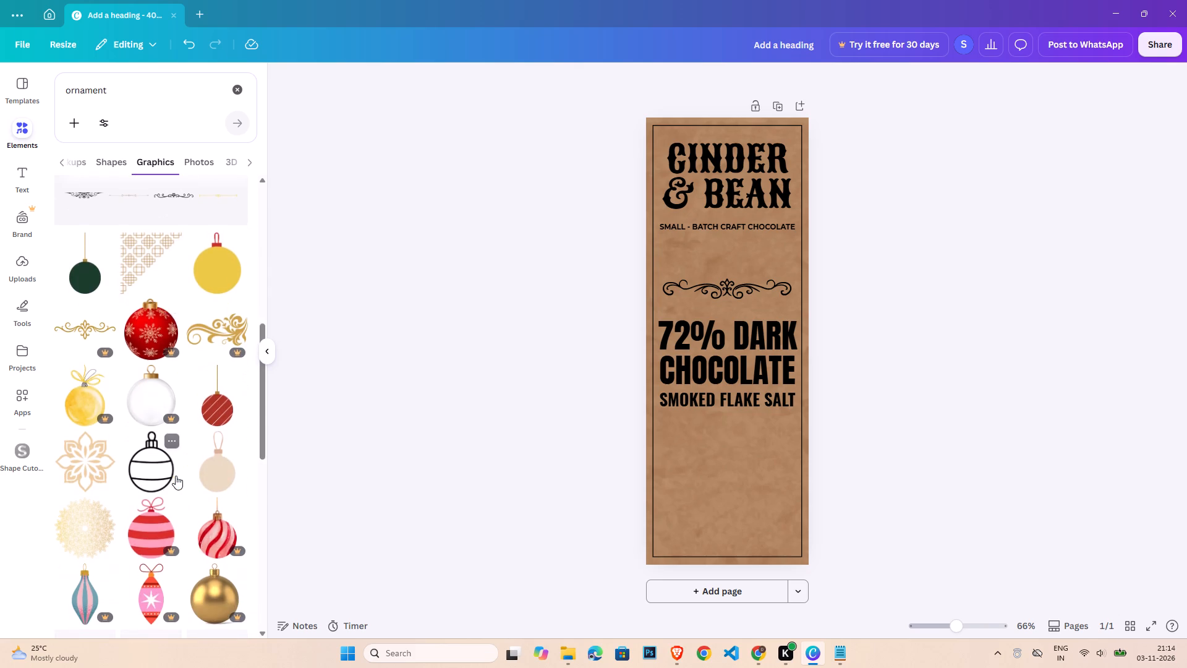
pyautogui.scroll(-5, 176, 476)
pyautogui.scroll(2, 182, 487)
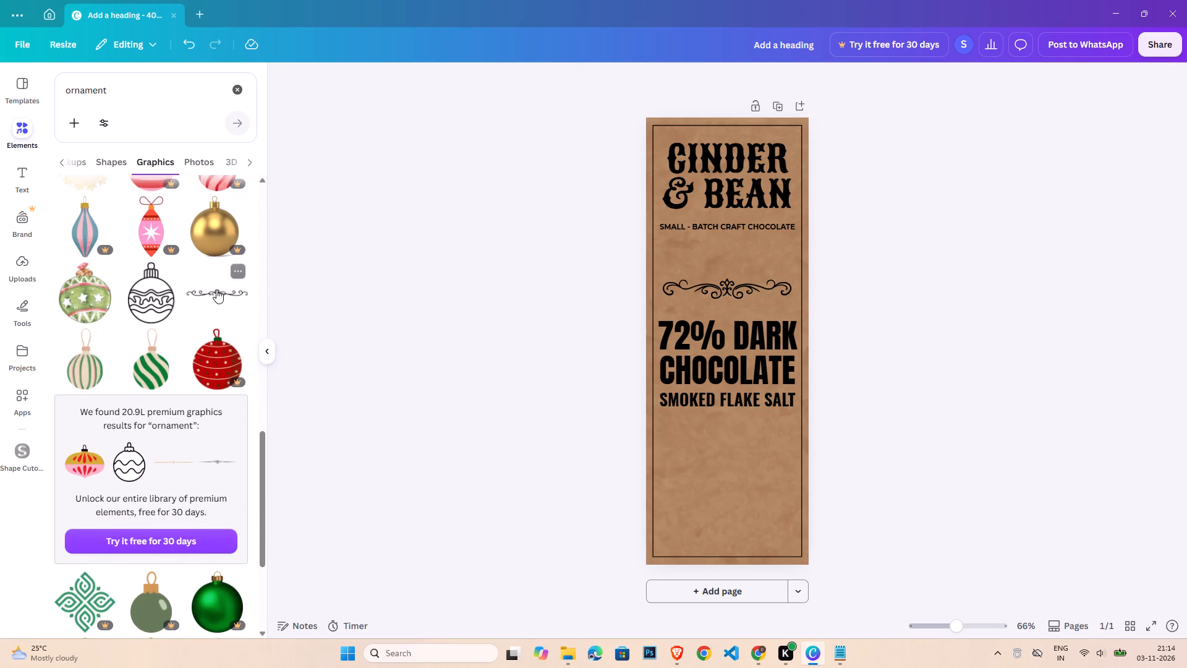
pyautogui.click(216, 289)
pyautogui.moveTo(736, 373); pyautogui.dragTo(739, 395)
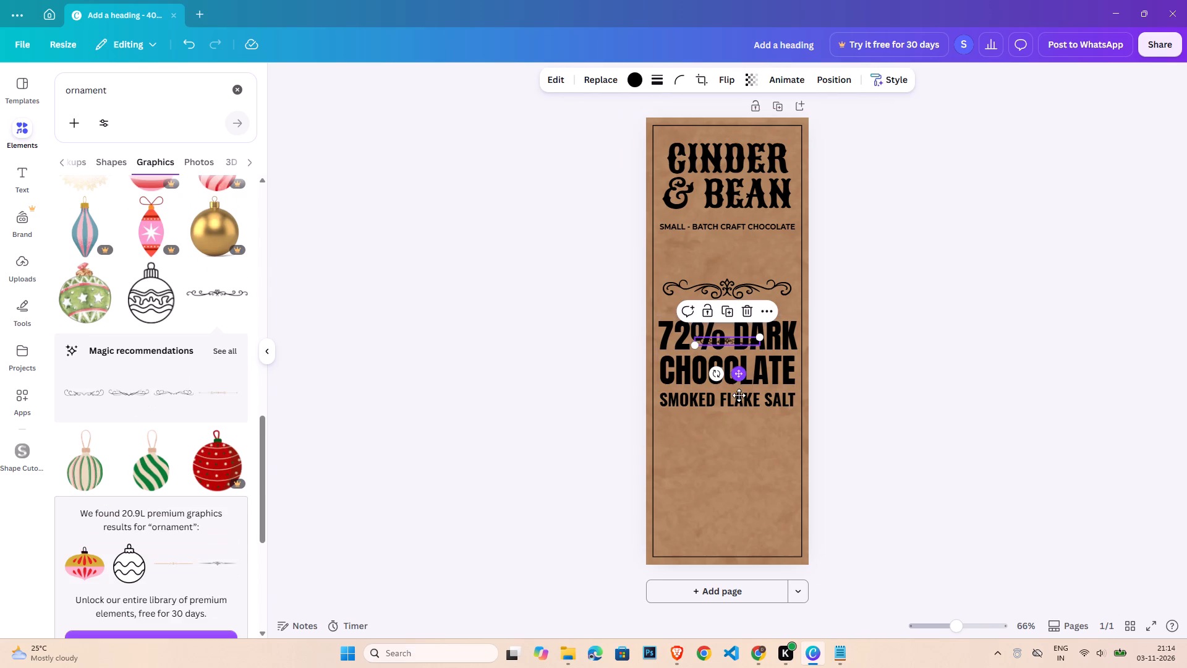
pyautogui.moveTo(739, 395); pyautogui.dragTo(700, 468)
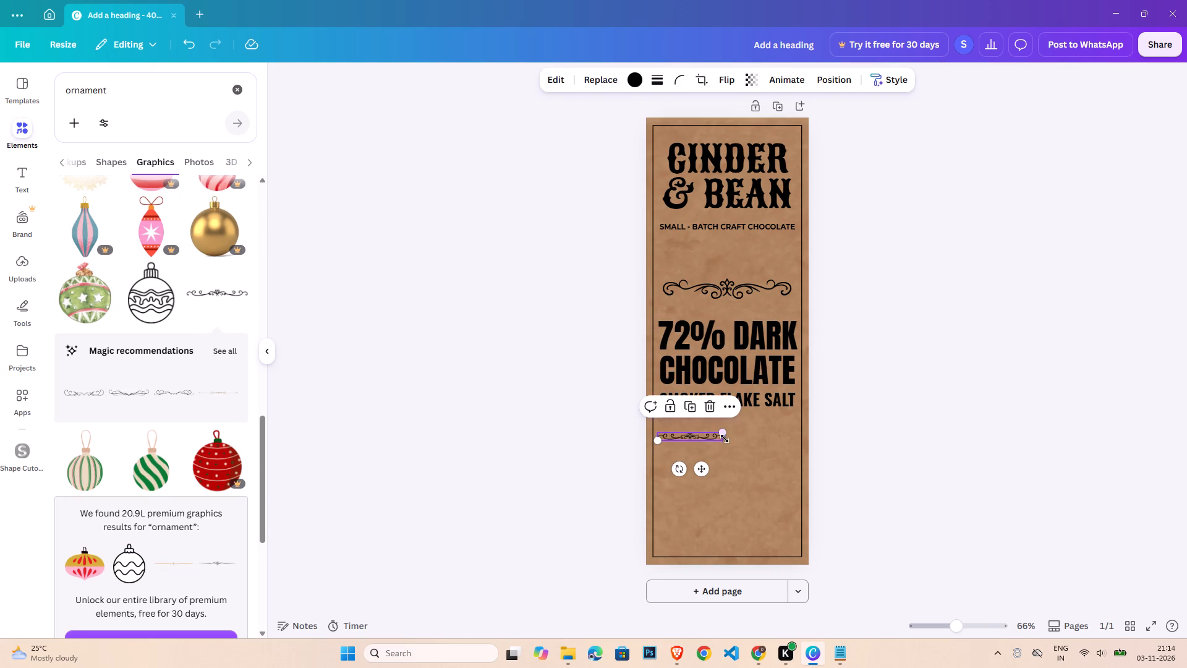
pyautogui.moveTo(725, 441); pyautogui.dragTo(791, 450)
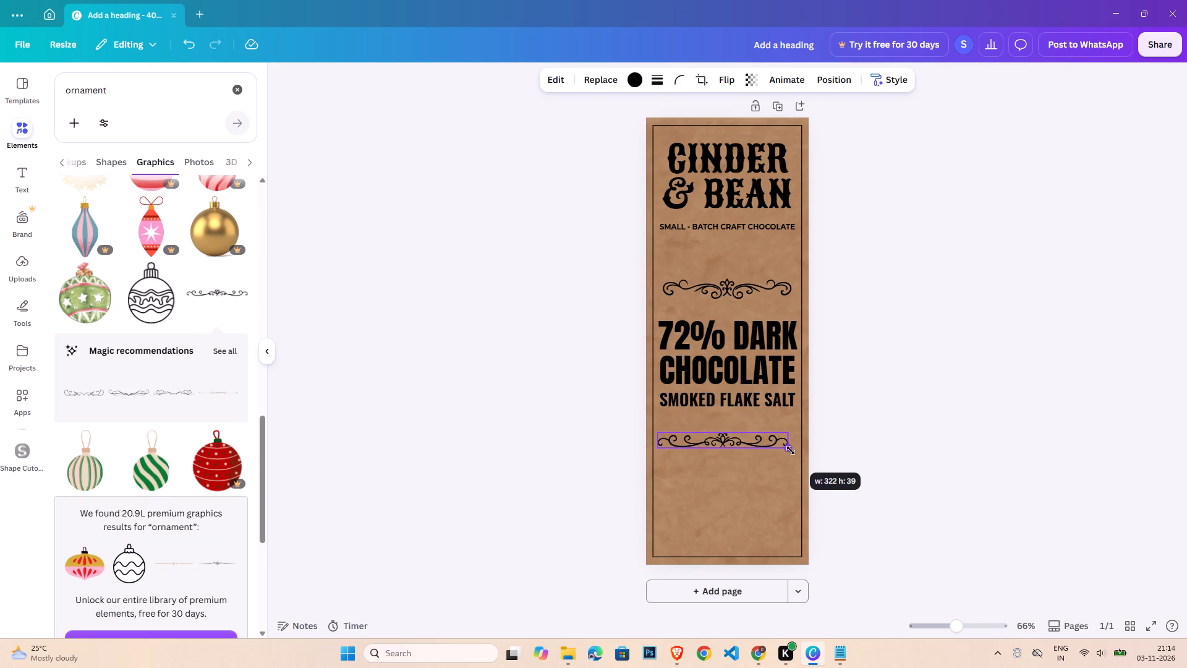
pyautogui.moveTo(791, 450); pyautogui.dragTo(793, 451)
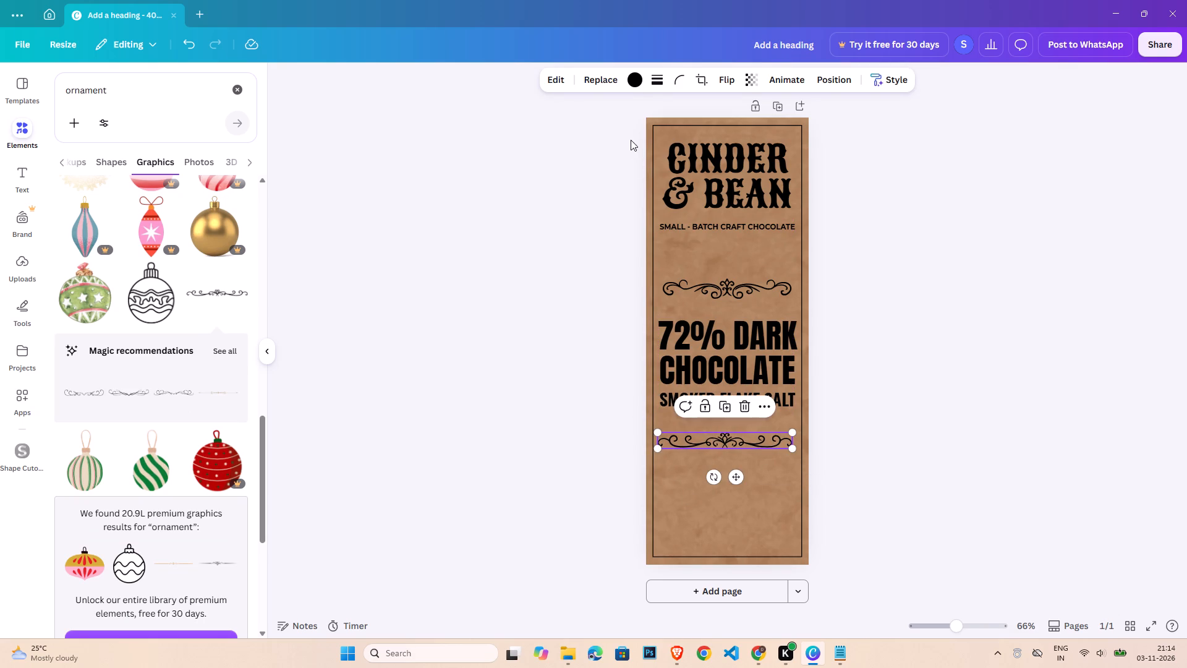
# Recolour the lower scrollwork divider to a custom dark maroon red.
pyautogui.click(636, 82)
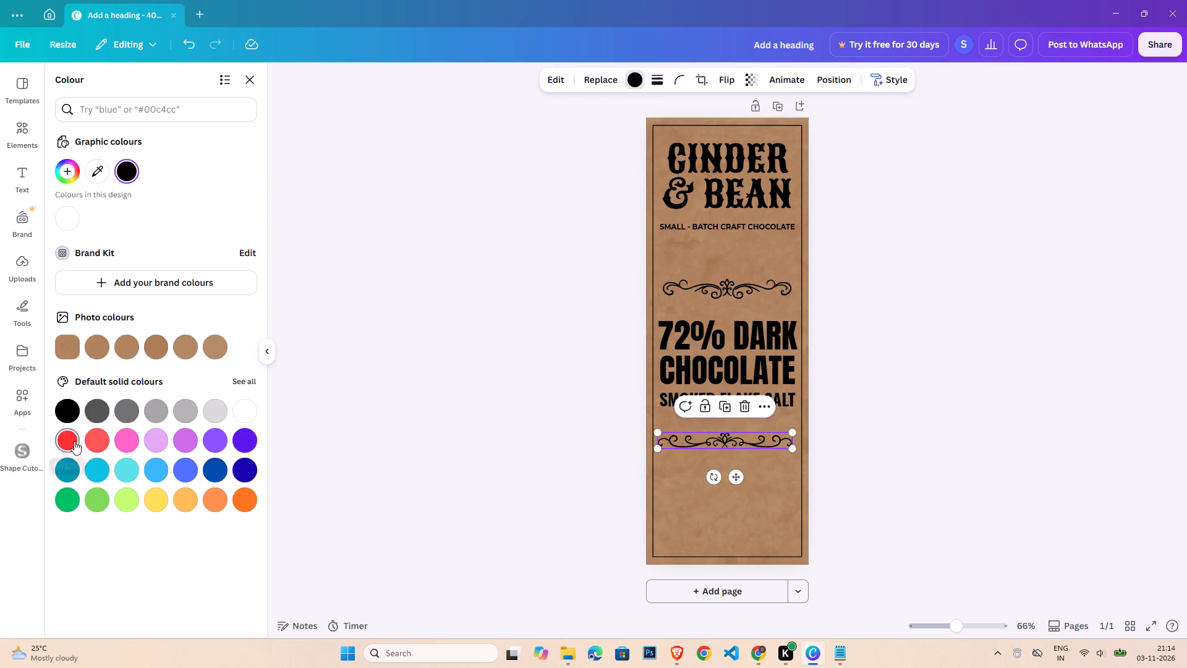
pyautogui.click(94, 439)
pyautogui.click(74, 439)
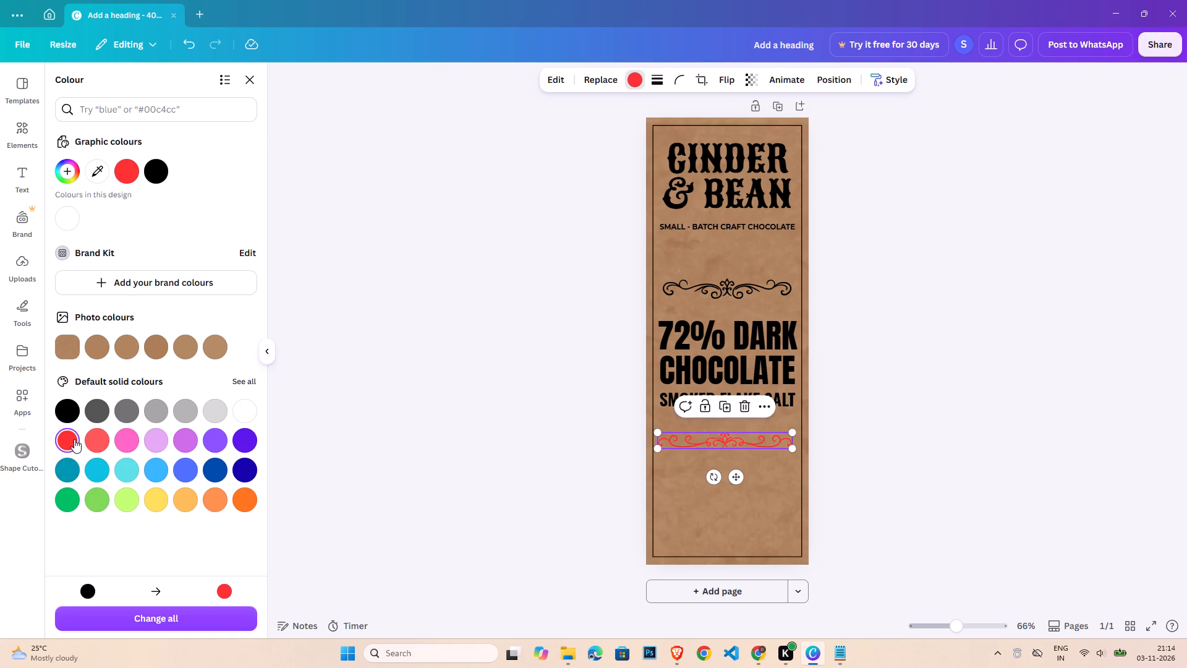
pyautogui.click(72, 171)
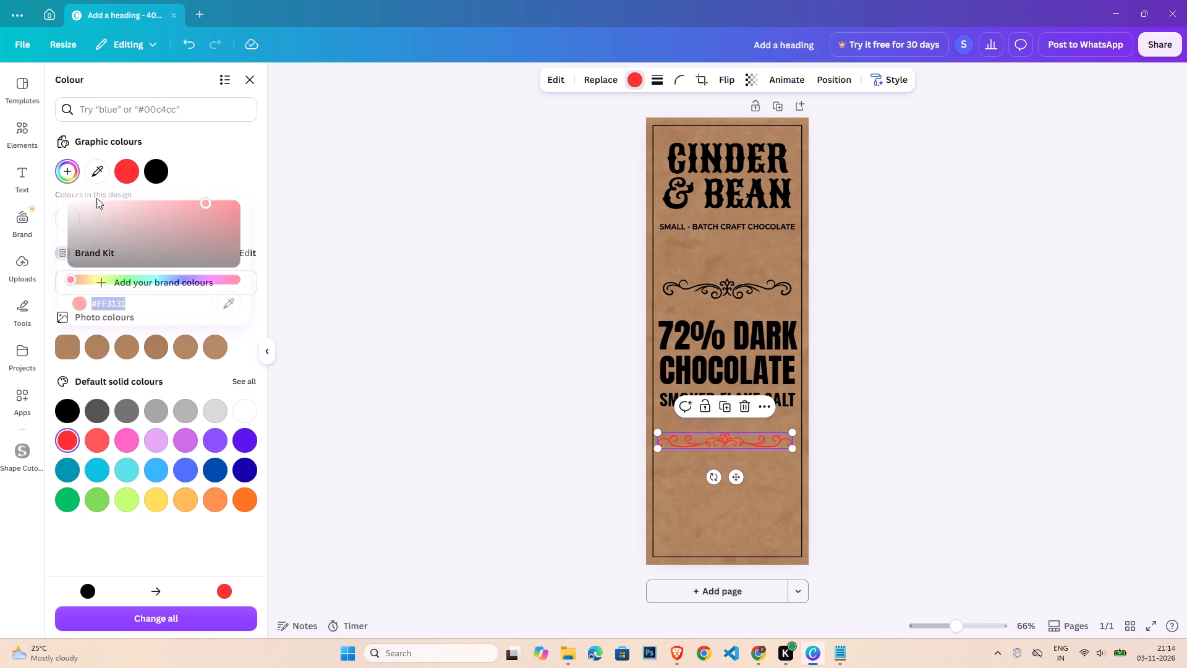
pyautogui.moveTo(213, 200); pyautogui.dragTo(229, 231)
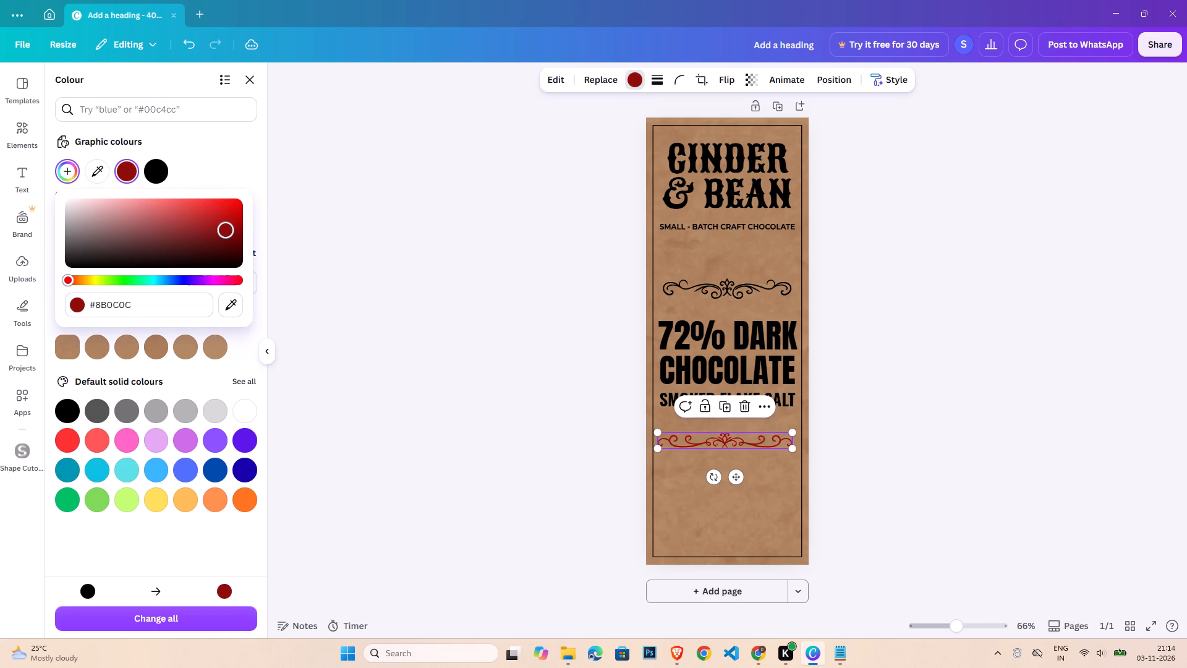
pyautogui.moveTo(229, 231); pyautogui.dragTo(231, 238)
pyautogui.doubleClick(840, 465)
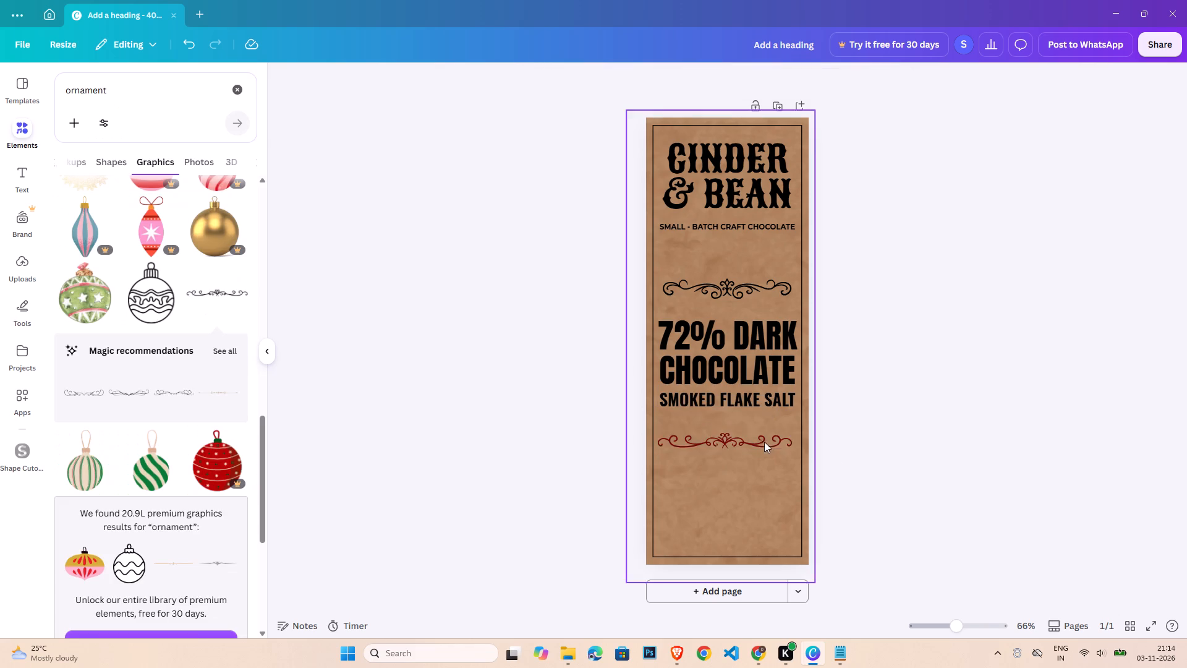
# Move the red divider up slightly and the black ornament up closer to the "SMALL - BATCH CRAFT CHOCOLATE" tagline.
pyautogui.moveTo(763, 439); pyautogui.dragTo(762, 432)
pyautogui.moveTo(684, 293); pyautogui.dragTo(684, 288)
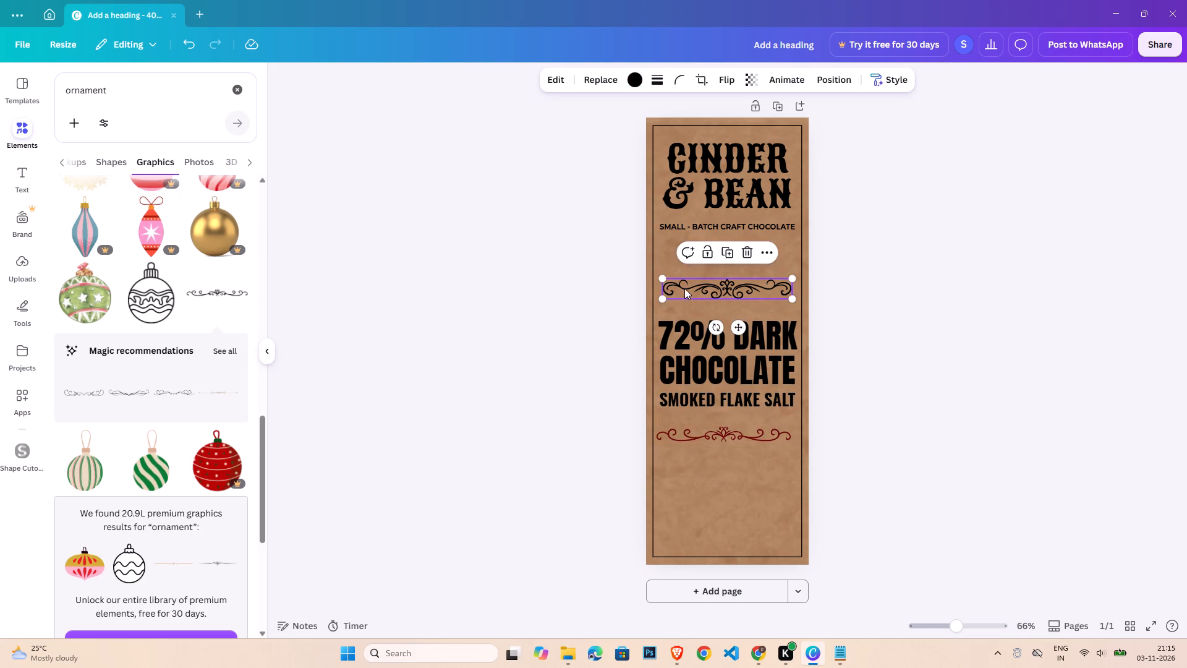
pyautogui.moveTo(684, 288); pyautogui.dragTo(686, 272)
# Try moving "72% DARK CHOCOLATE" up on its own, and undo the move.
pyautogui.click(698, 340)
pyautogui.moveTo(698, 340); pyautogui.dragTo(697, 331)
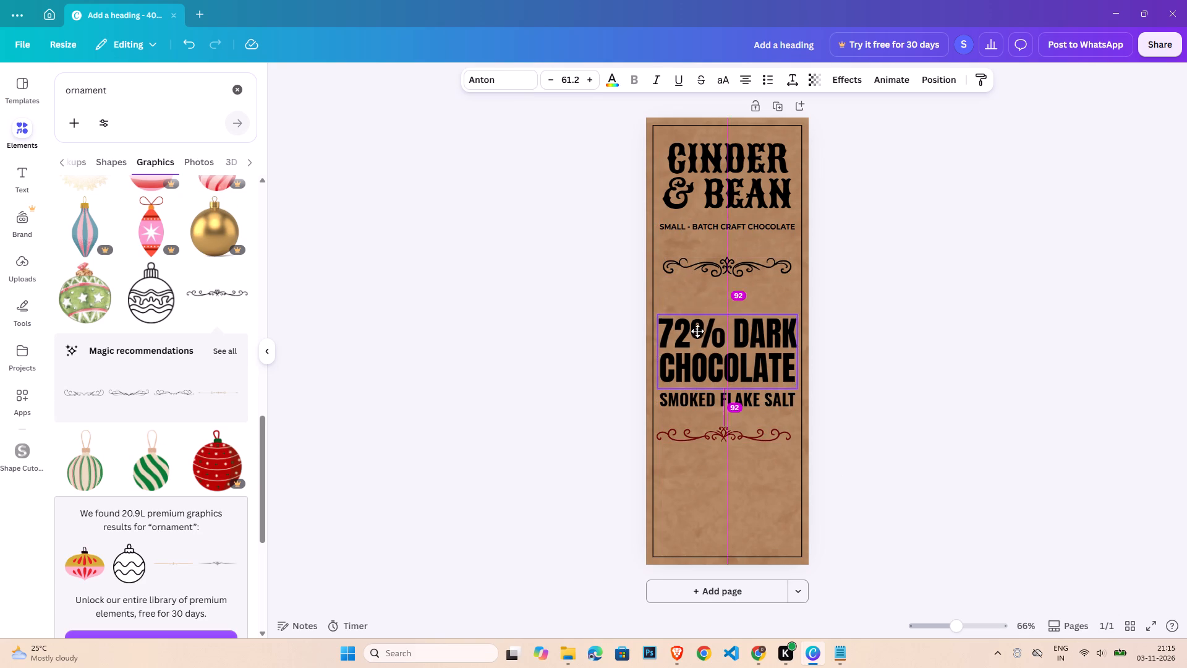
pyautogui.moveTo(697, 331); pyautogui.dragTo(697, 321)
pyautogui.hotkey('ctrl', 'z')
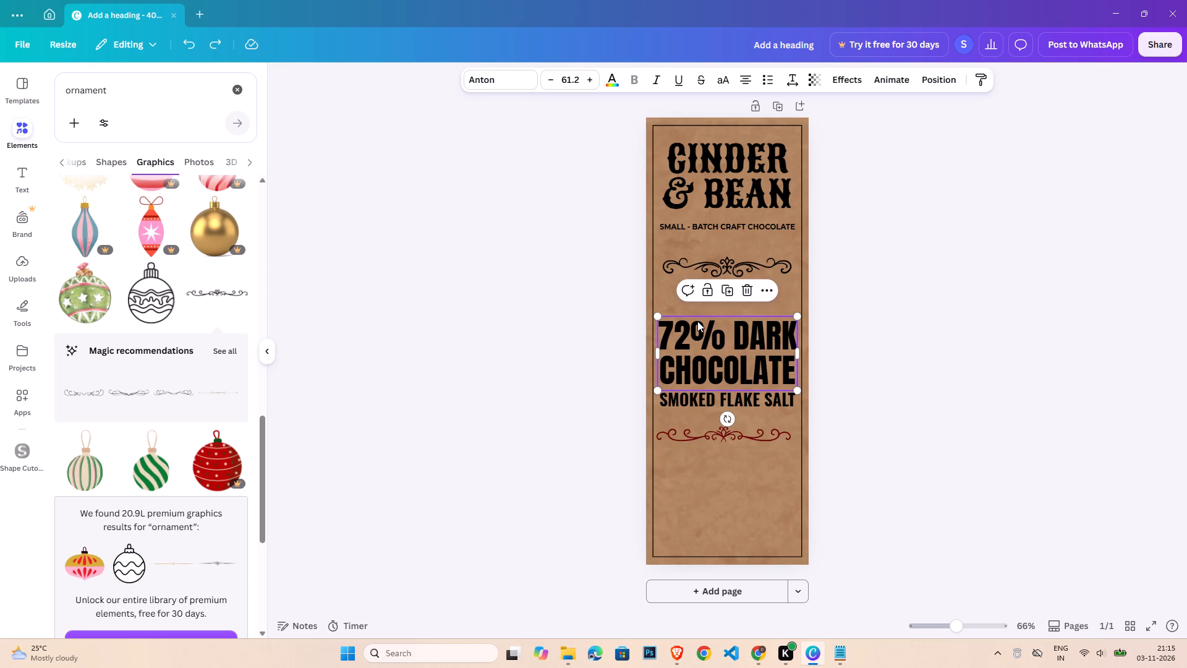
# Select "72% DARK CHOCOLATE" and "SMOKED FLAKE SALT" together and nudge them up closer to the black ornament.
pyautogui.keyDown('shift'); pyautogui.click(714, 397); pyautogui.keyUp('shift')
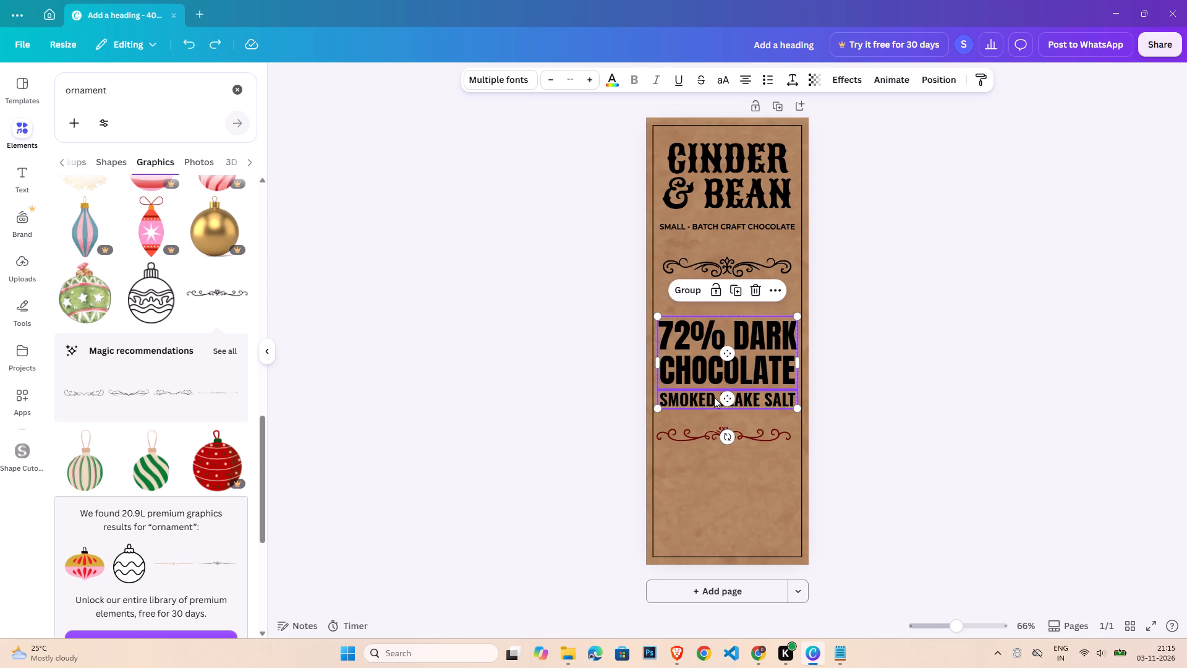
pyautogui.press('Up')
pyautogui.press('Up')
pyautogui.press('Up')
pyautogui.press('Up')
pyautogui.press('Up')
pyautogui.press('Up')
pyautogui.press('Up')
pyautogui.press('Up')
pyautogui.press('Up')
pyautogui.press('Up')
pyautogui.press('Up')
pyautogui.press('Up')
pyautogui.press('Up')
pyautogui.press('Up')
pyautogui.press('Up')
pyautogui.press('Up')
pyautogui.press('Up')
pyautogui.press('Up')
pyautogui.press('Up')
pyautogui.press('Up')
pyautogui.press('Down')
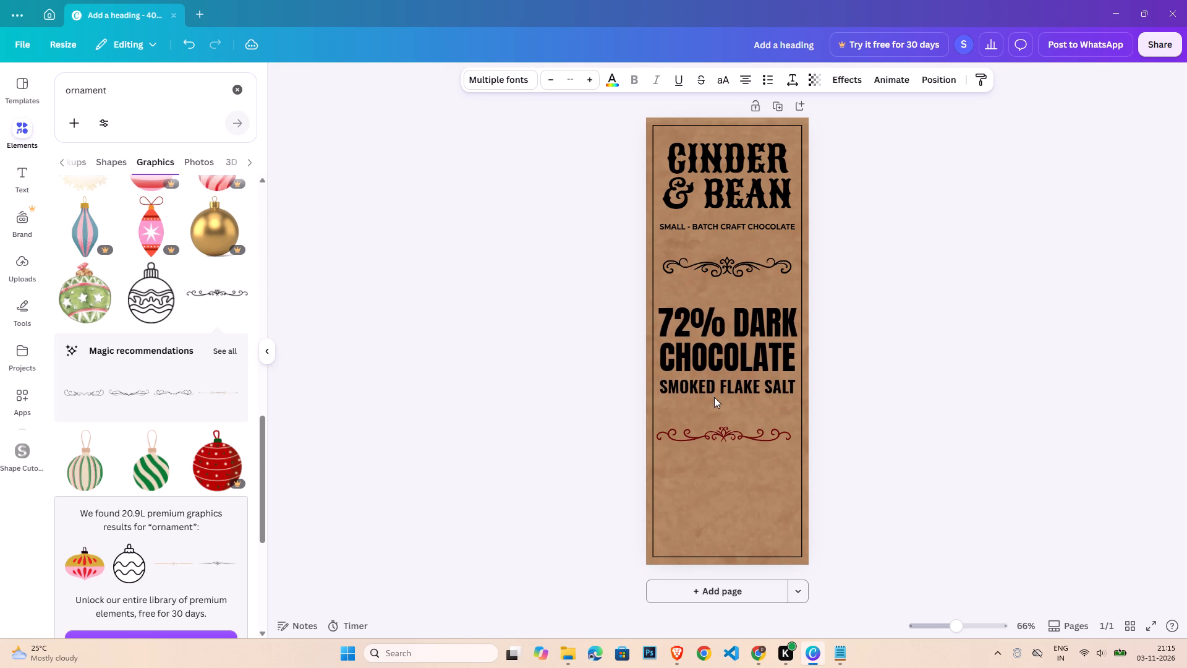
pyautogui.press('Down')
pyautogui.press('Up')
pyautogui.press('Up')
pyautogui.press('Up')
pyautogui.press('Up')
pyautogui.press('Up')
pyautogui.press('Up')
pyautogui.press('Up')
pyautogui.press('Up')
pyautogui.press('Up')
pyautogui.press('Up')
pyautogui.press('Up')
pyautogui.press('Up')
pyautogui.press('Down')
pyautogui.press('Down')
pyautogui.click(839, 441)
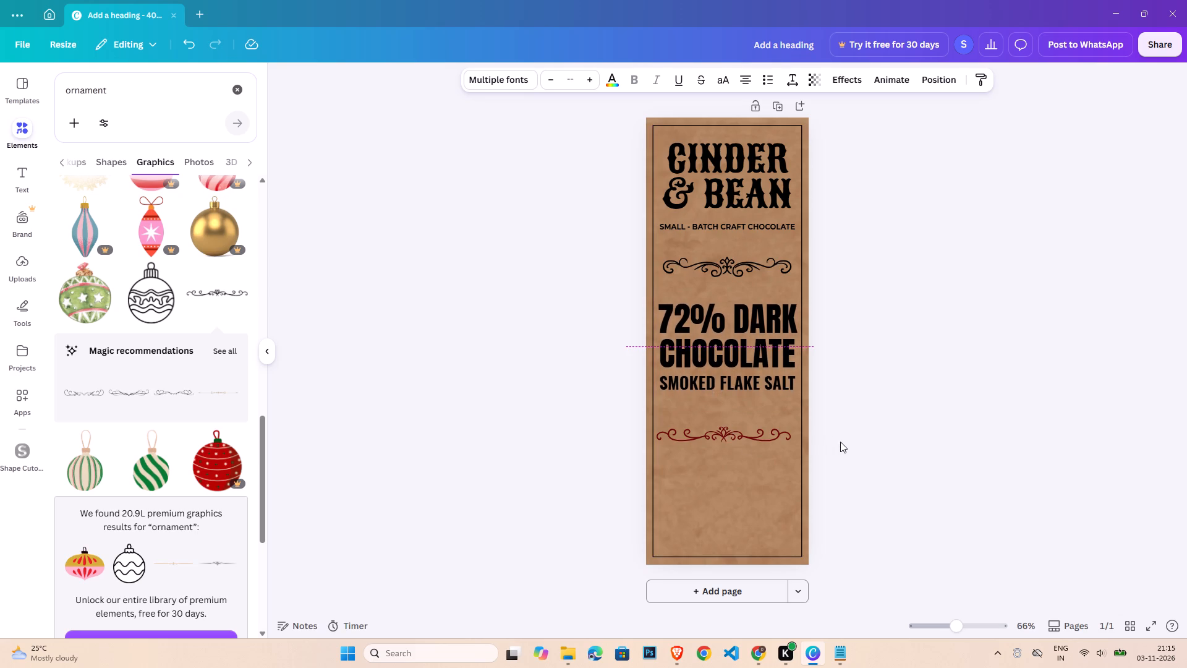
# Move the red divider up directly beneath "SMOKED FLAKE SALT", roughly centred within the border.
pyautogui.moveTo(702, 431); pyautogui.dragTo(705, 409)
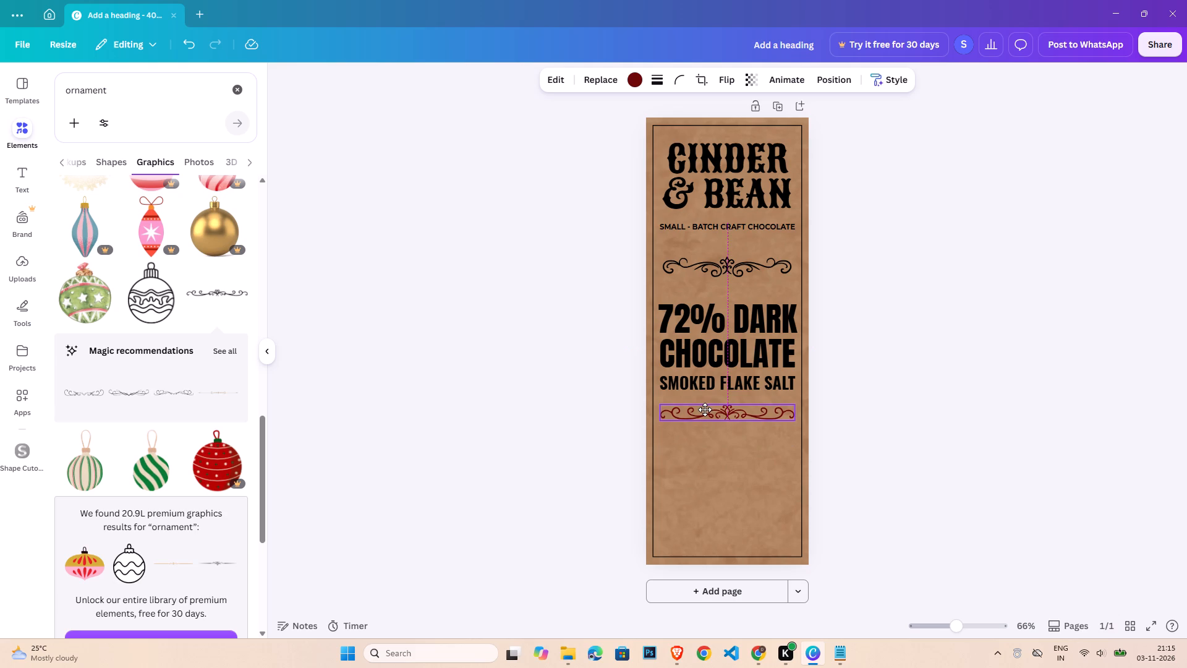
pyautogui.moveTo(705, 409); pyautogui.dragTo(702, 408)
# Duplicate the red divider and place the copy below the original, leaving an empty band between them.
pyautogui.hotkey('ctrl', 'c')
pyautogui.hotkey('ctrl', 'v')
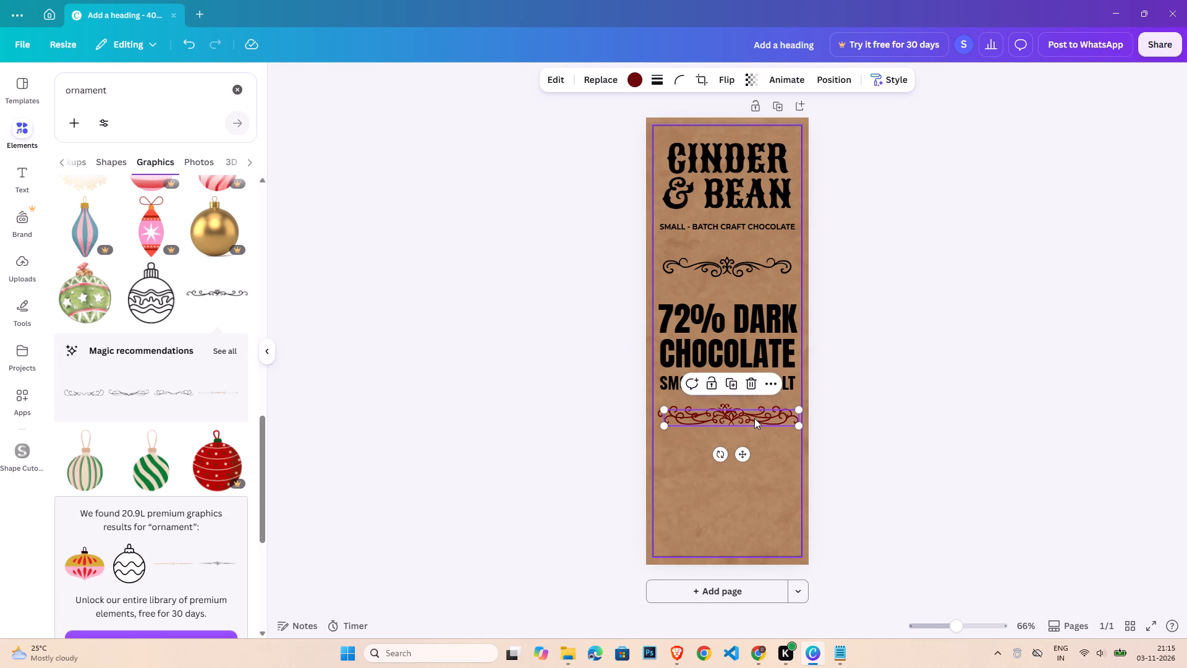
pyautogui.moveTo(754, 416); pyautogui.dragTo(746, 479)
pyautogui.click(723, 66)
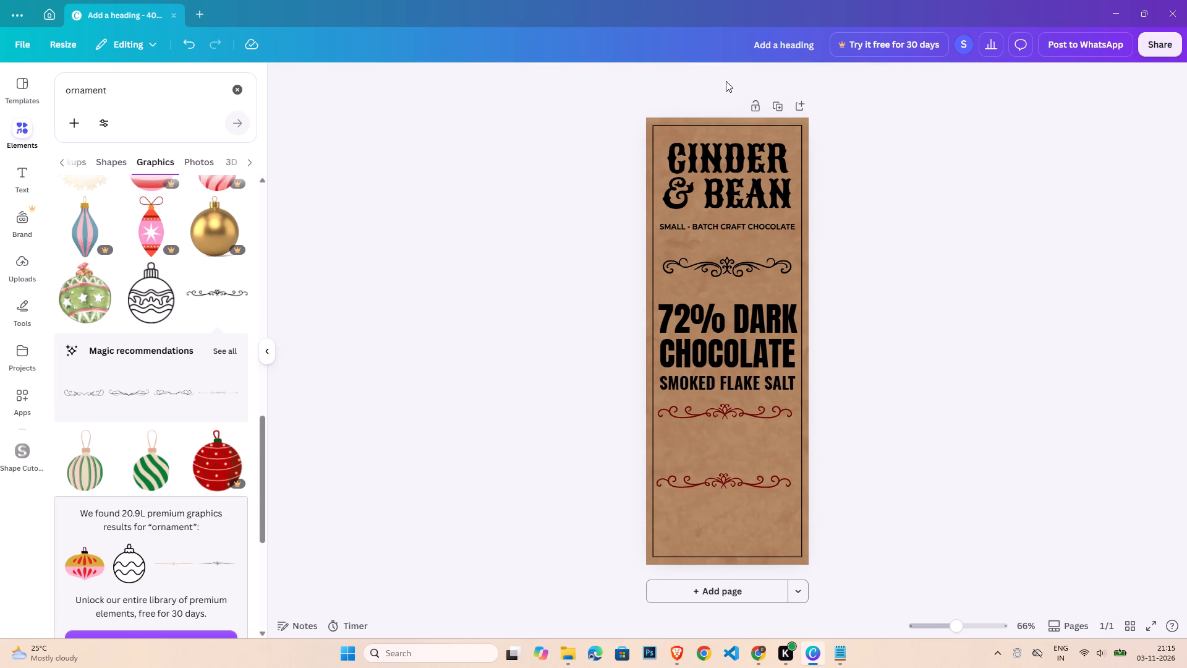
# Flip the lower red divider vertically to mirror the one above it.
pyautogui.click(744, 486)
pyautogui.click(718, 84)
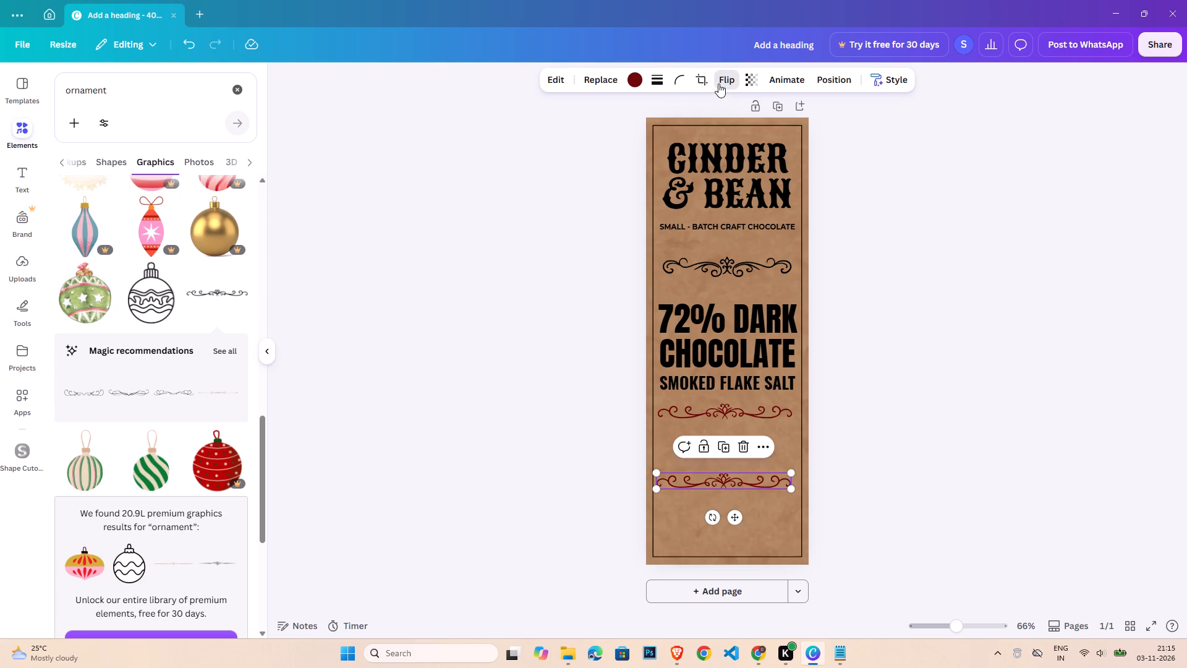
pyautogui.click(741, 142)
pyautogui.doubleClick(890, 449)
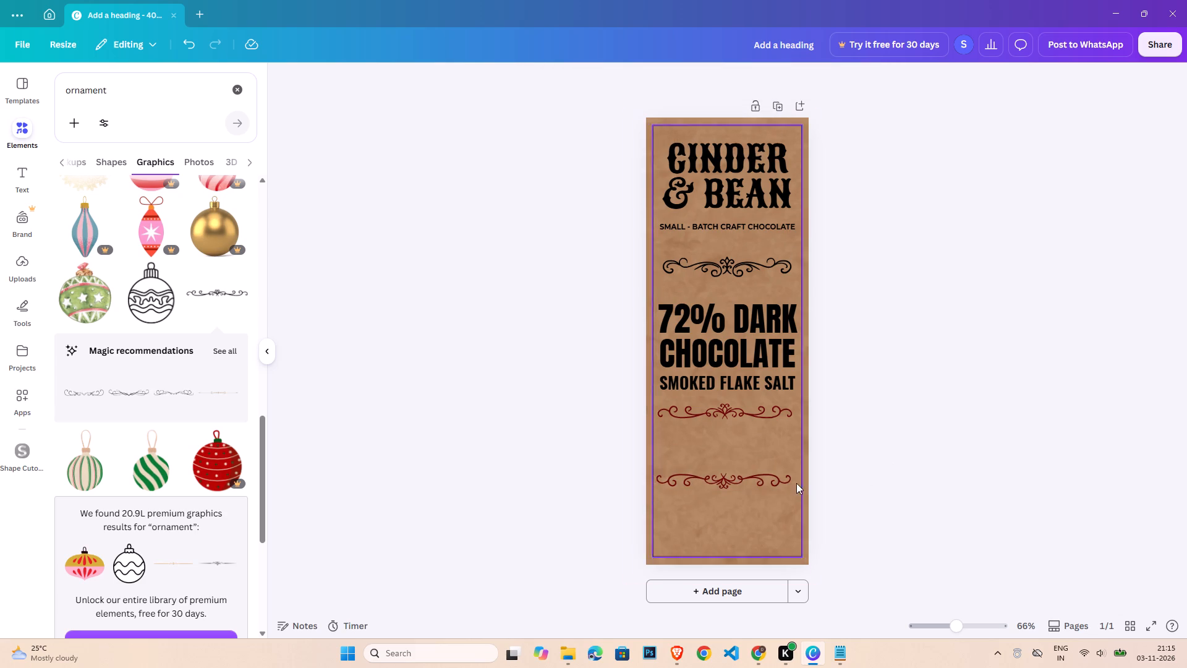
# Centre the upper red divider horizontally with the border frame.
pyautogui.click(780, 483)
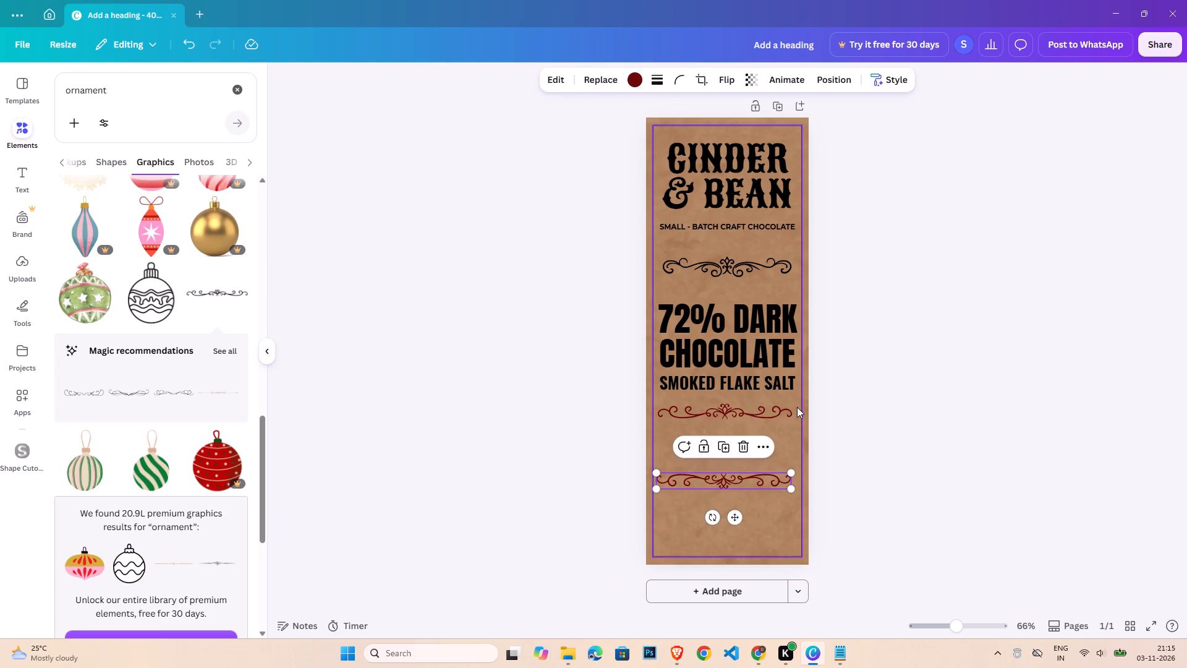
pyautogui.click(797, 407)
pyautogui.keyDown('shift'); pyautogui.click(787, 408); pyautogui.keyUp('shift')
pyautogui.click(950, 87)
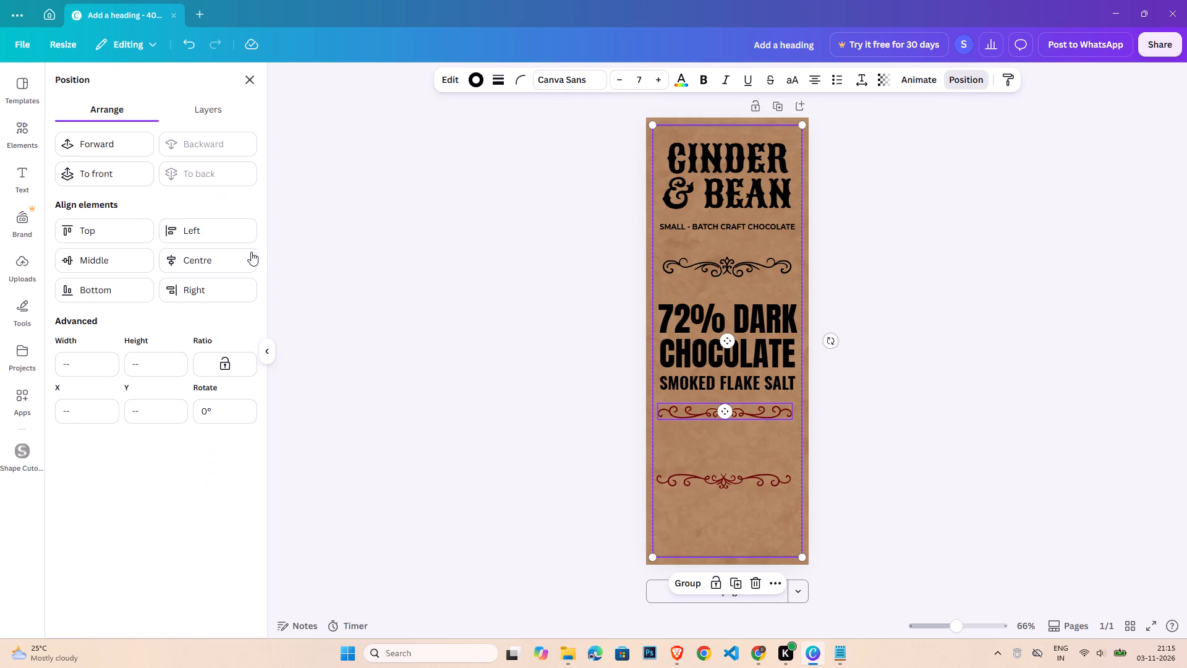
pyautogui.click(240, 254)
pyautogui.click(799, 479)
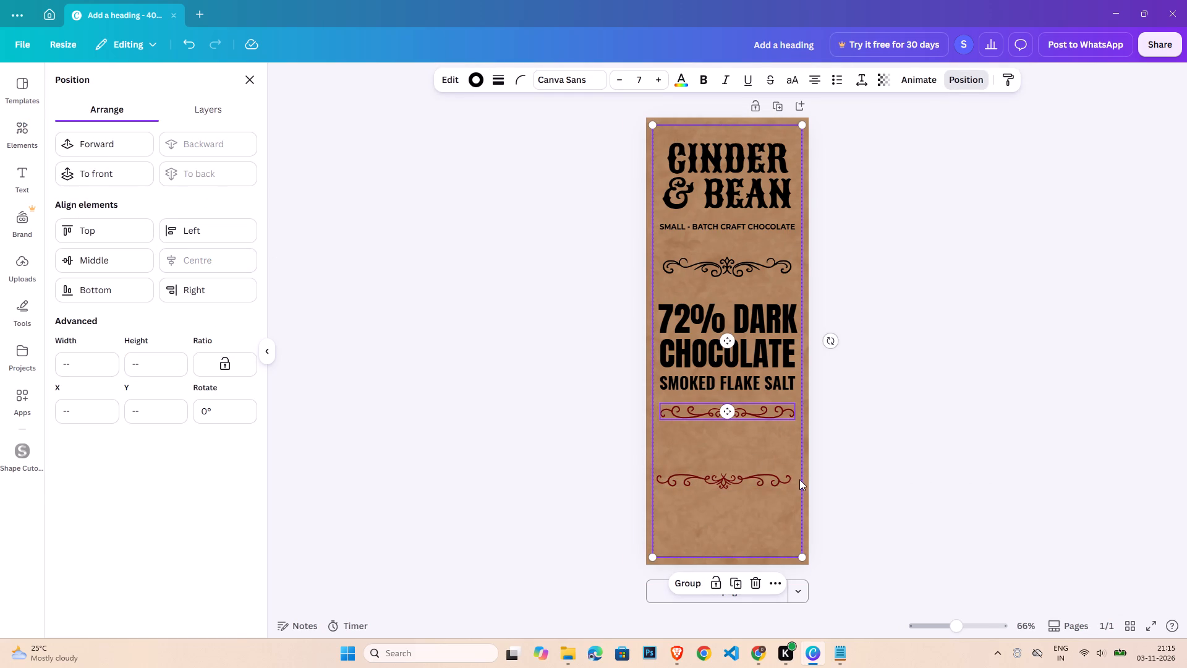
pyautogui.click(842, 477)
# Centre the lower red divider horizontally with the border frame.
pyautogui.click(814, 458)
pyautogui.click(802, 462)
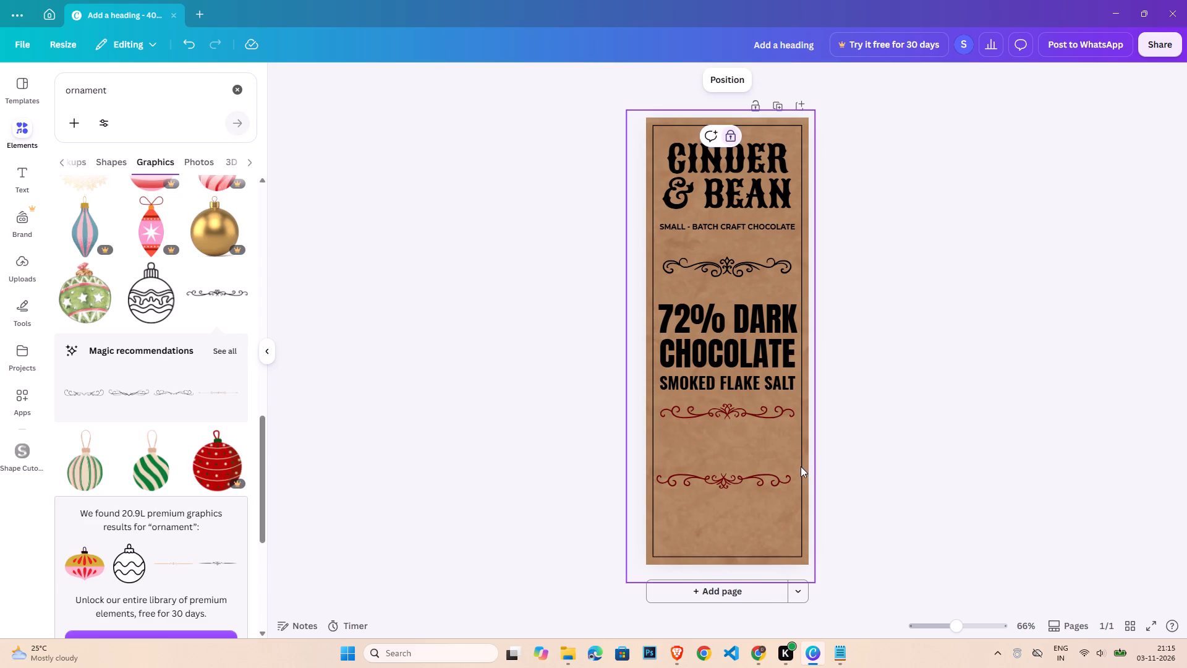
pyautogui.click(799, 471)
pyautogui.keyDown('shift'); pyautogui.click(778, 483); pyautogui.keyUp('shift')
pyautogui.click(968, 74)
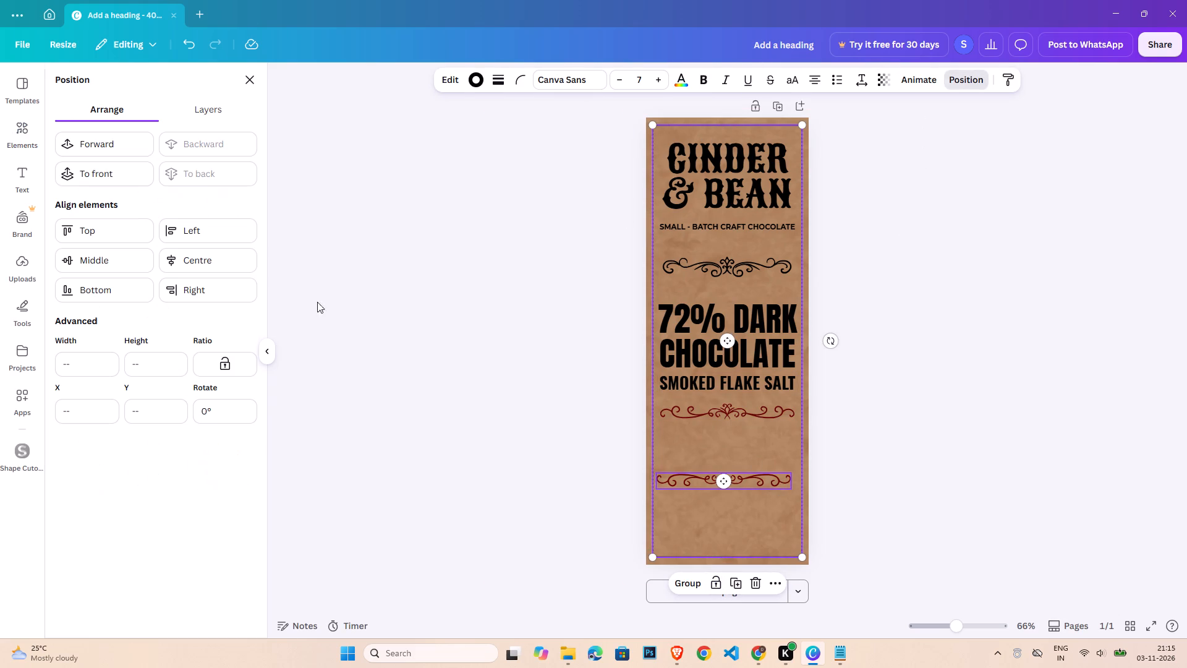
pyautogui.click(216, 263)
pyautogui.doubleClick(958, 473)
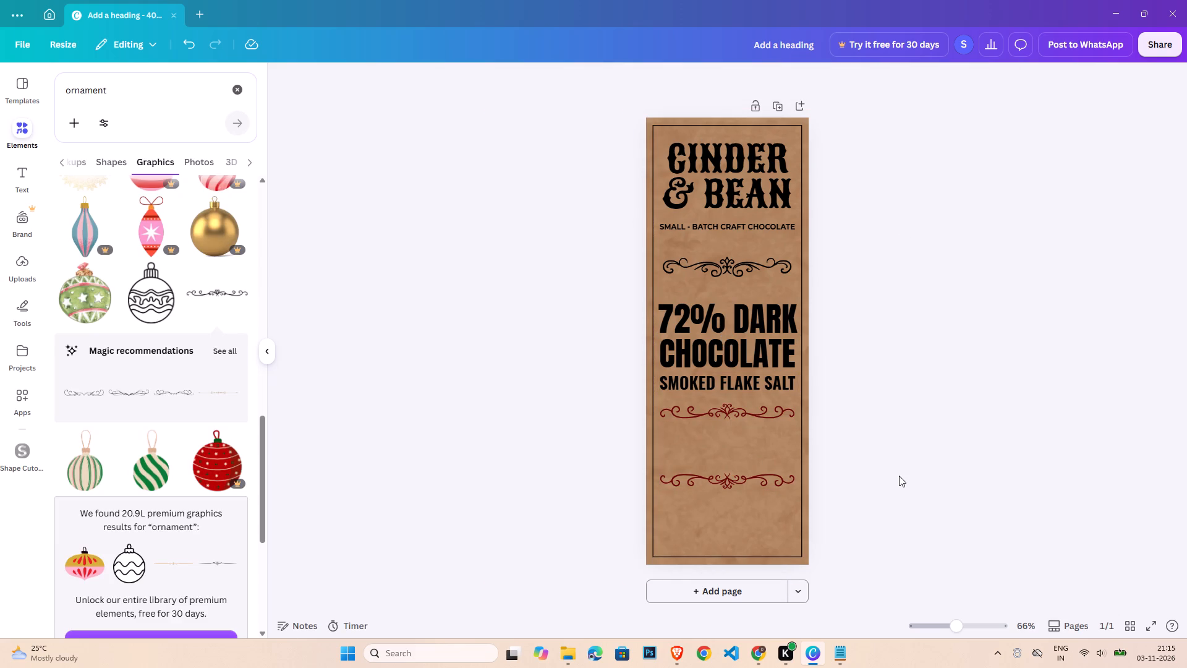
pyautogui.click(899, 476)
# Nudge the lower red divider slightly down.
pyautogui.click(786, 474)
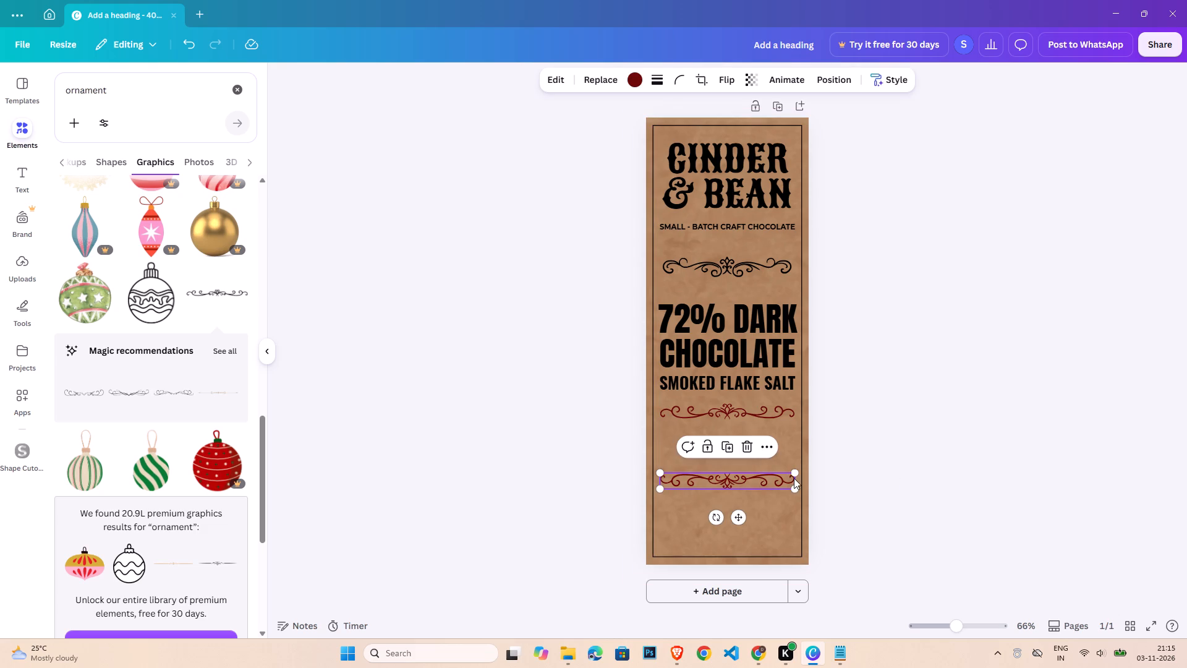
pyautogui.press('Down')
pyautogui.press('Down')
pyautogui.press('Down')
pyautogui.press('Down')
# Check the font notes in Notepad, then add a heading below the lower red divider with the first line "SINGLE - ORIGIN".
pyautogui.click(840, 649)
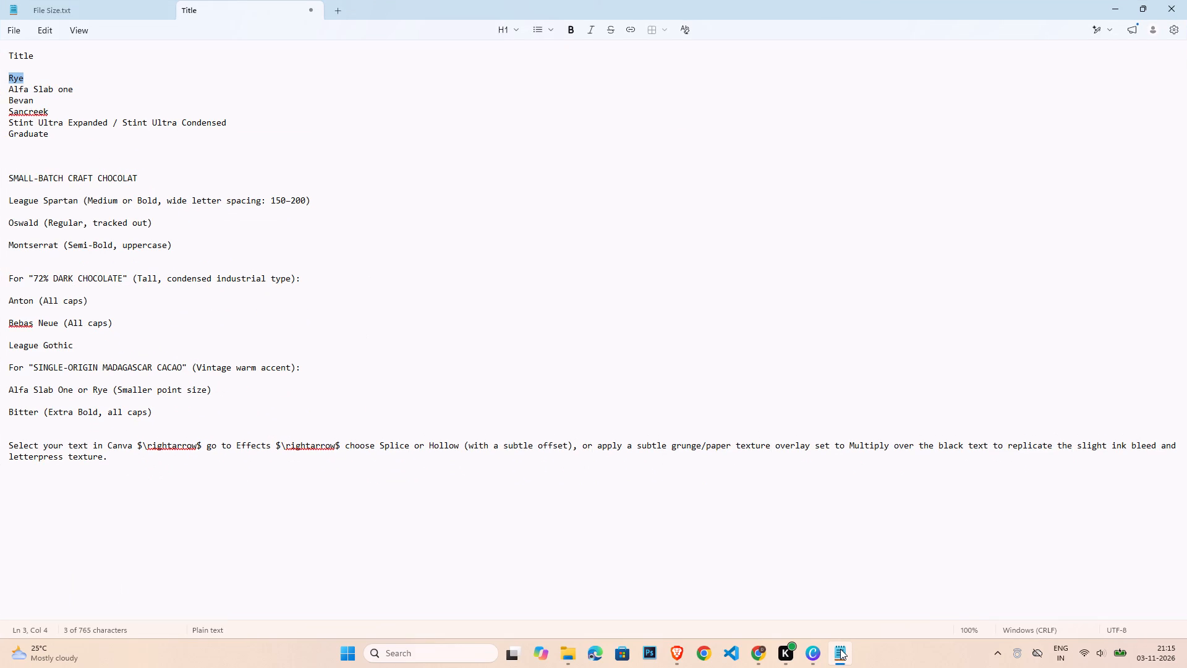
pyautogui.click(840, 649)
pyautogui.click(38, 166)
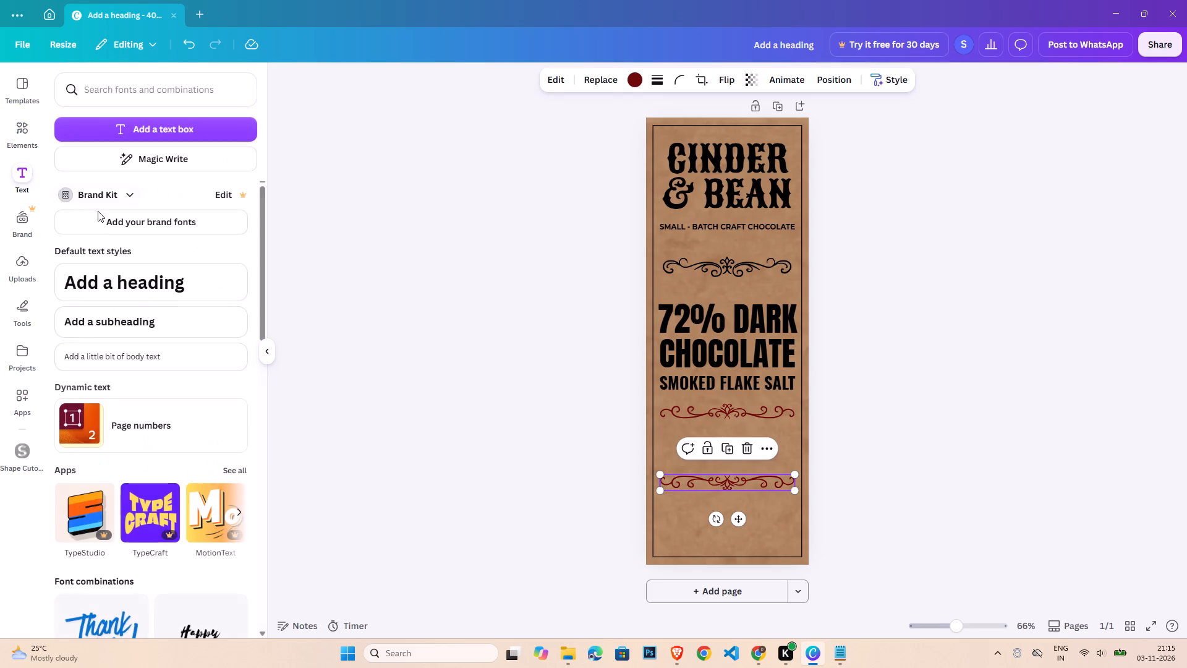
pyautogui.click(147, 270)
pyautogui.tripleClick(764, 502)
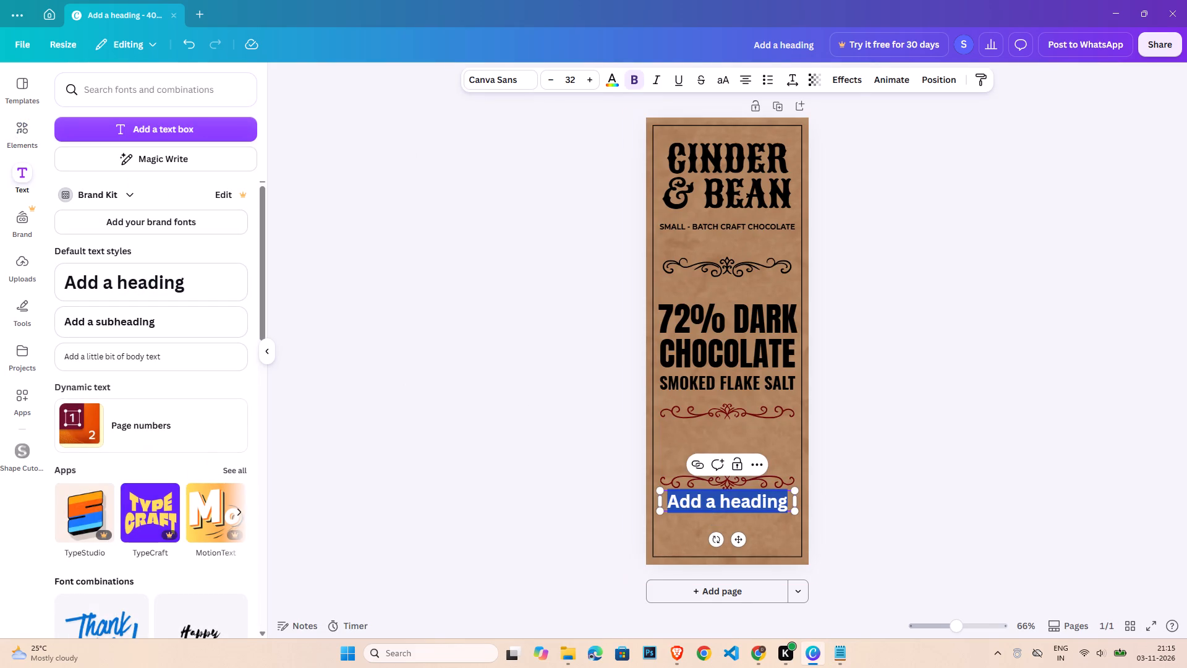
pyautogui.write('singke')
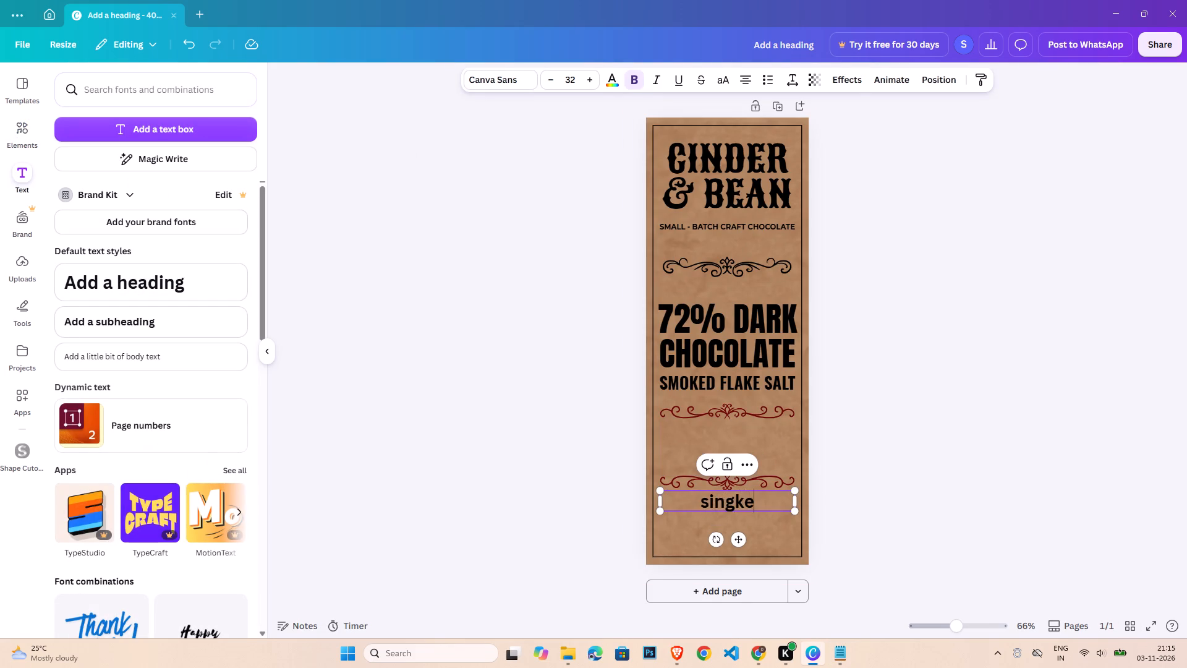
pyautogui.hotkey('shift', 'BackSpace')
pyautogui.hotkey('shift', 'BackSpace')
pyautogui.hotkey('shift', 'BackSpace')
pyautogui.hotkey('shift', 'BackSpace')
pyautogui.hotkey('shift', 'BackSpace')
pyautogui.press('BackSpace')
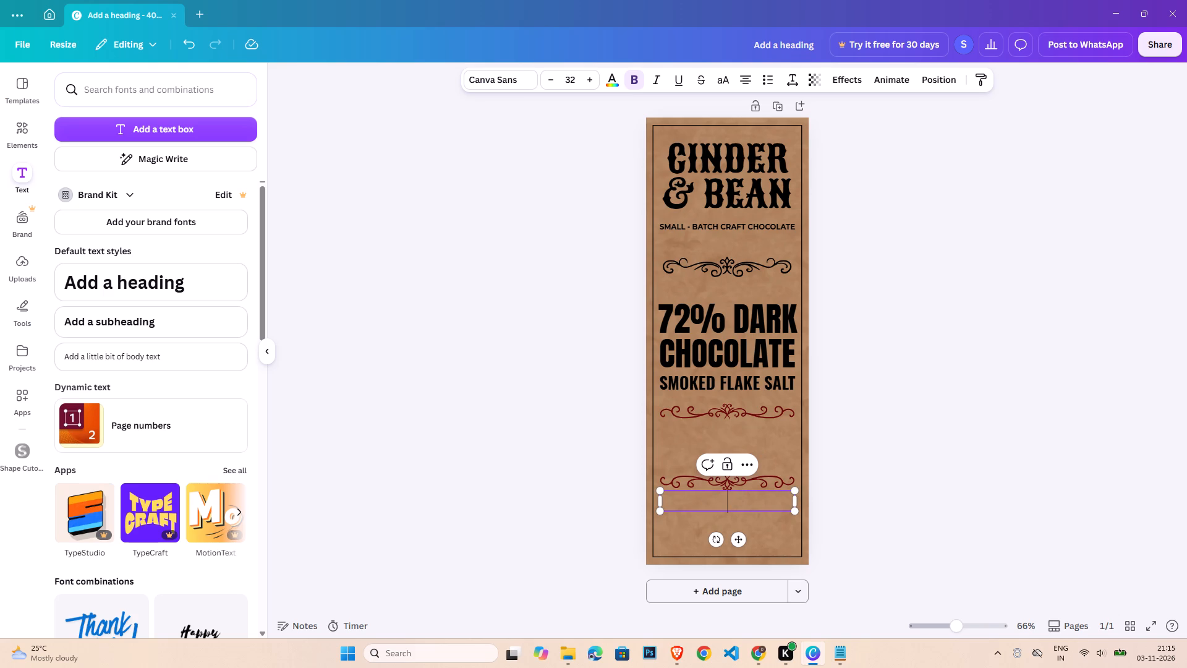
pyautogui.write('SINGKE')
pyautogui.press('BackSpace')
pyautogui.press('BackSpace')
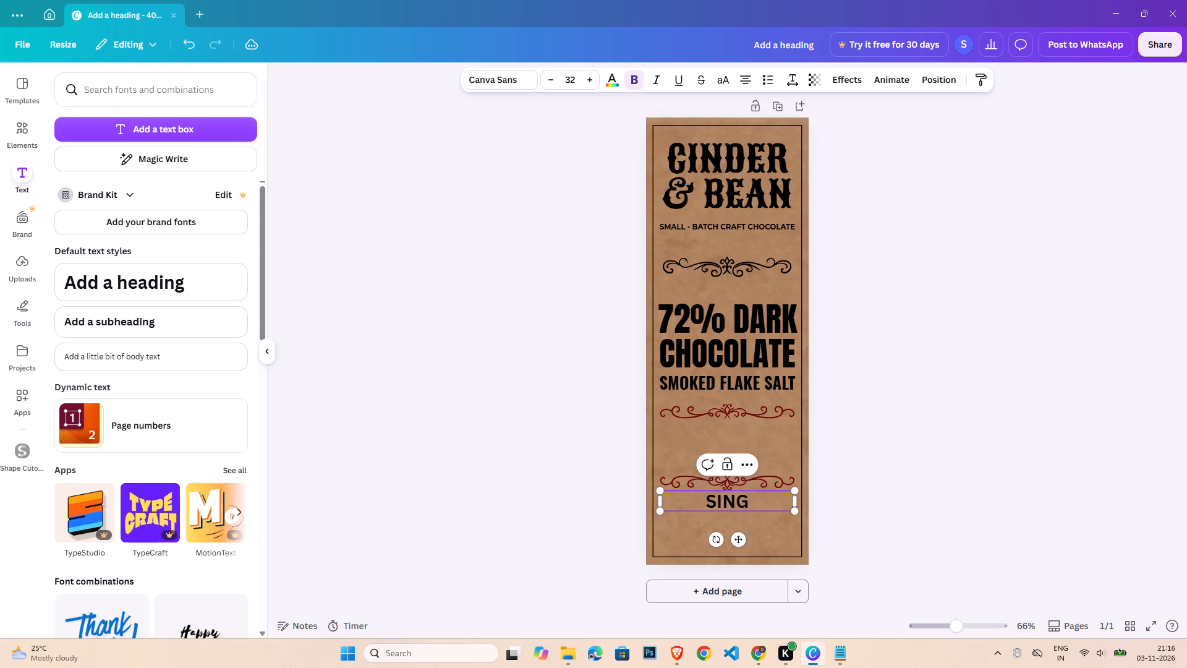
pyautogui.write('LE-')
pyautogui.press('space')
pyautogui.press('BackSpace')
pyautogui.press('BackSpace')
pyautogui.press('space')
pyautogui.write('0')
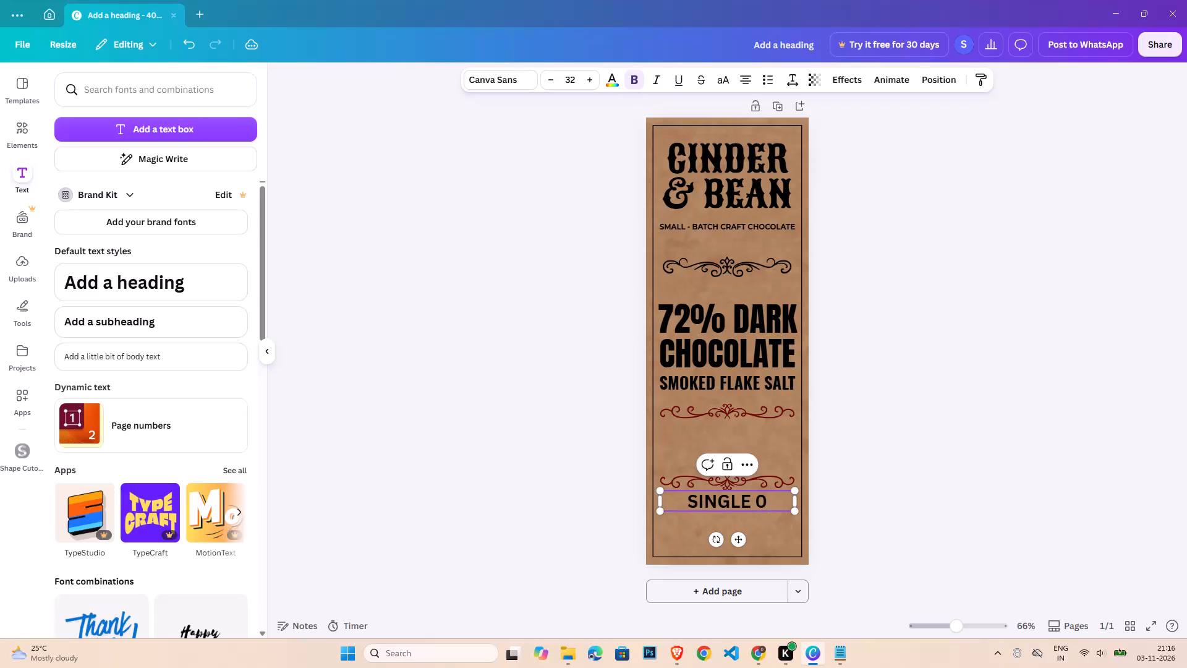
pyautogui.press('BackSpace')
pyautogui.write('- ORIGIN')
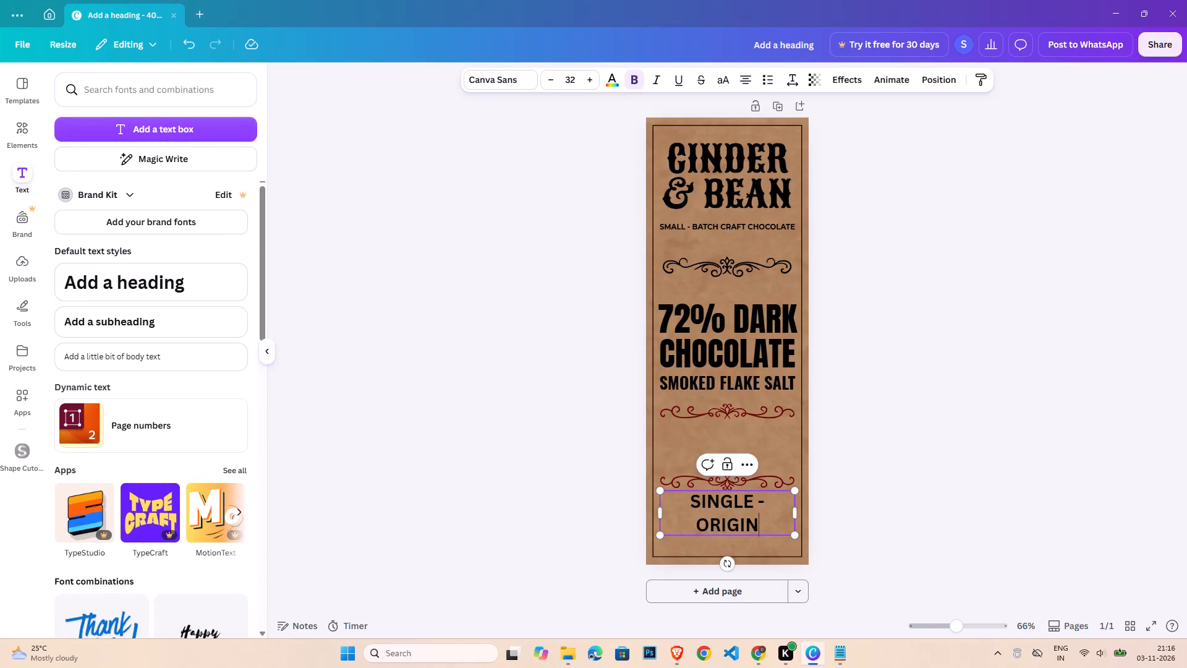
# Add "MADAGASCAR CACAO" on a new line beneath "SINGLE - ORIGIN" in the heading.
pyautogui.press('Return')
pyautogui.write('MADA')
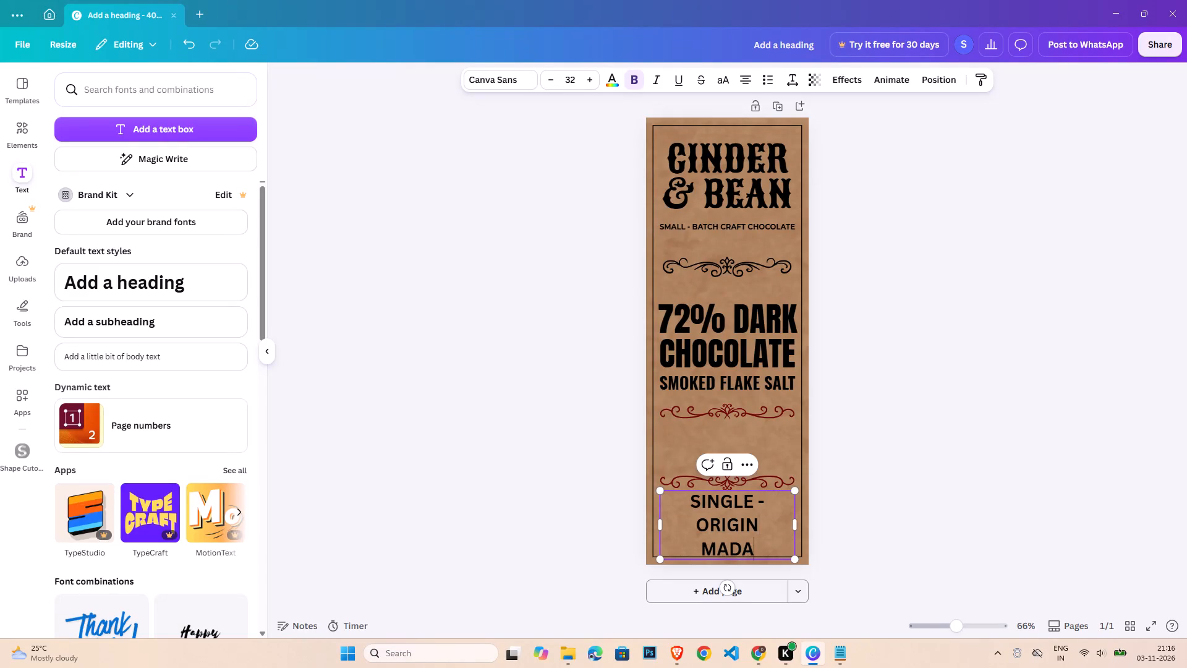
pyautogui.write('GASCAR')
pyautogui.press('space')
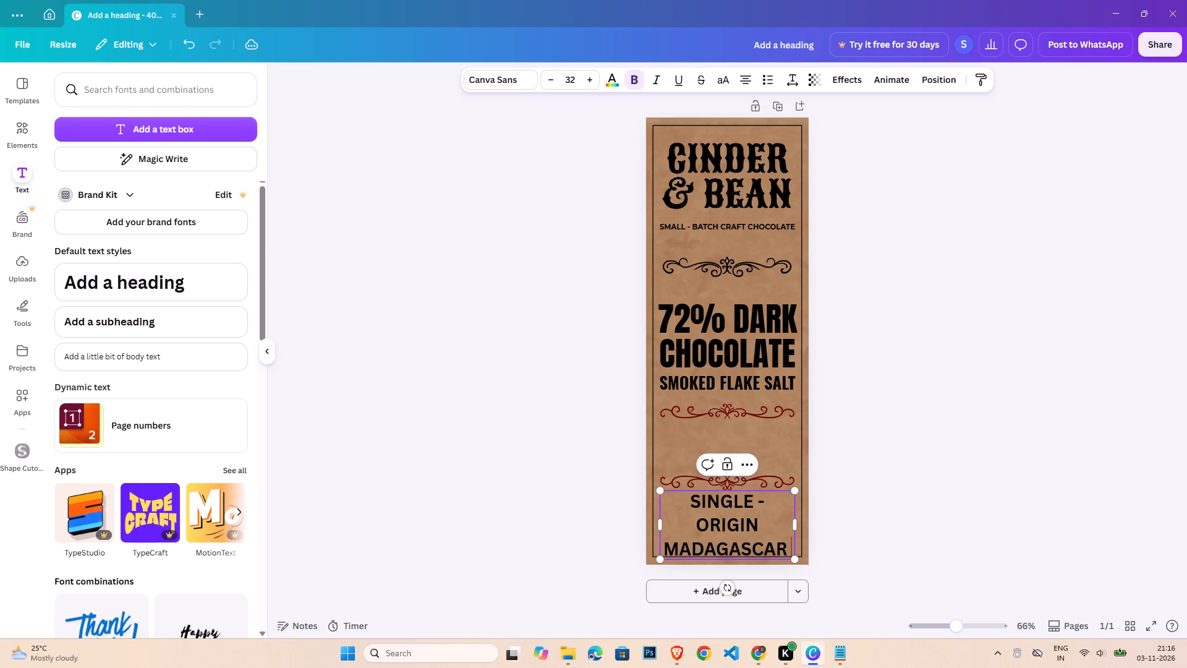
pyautogui.write('CAC')
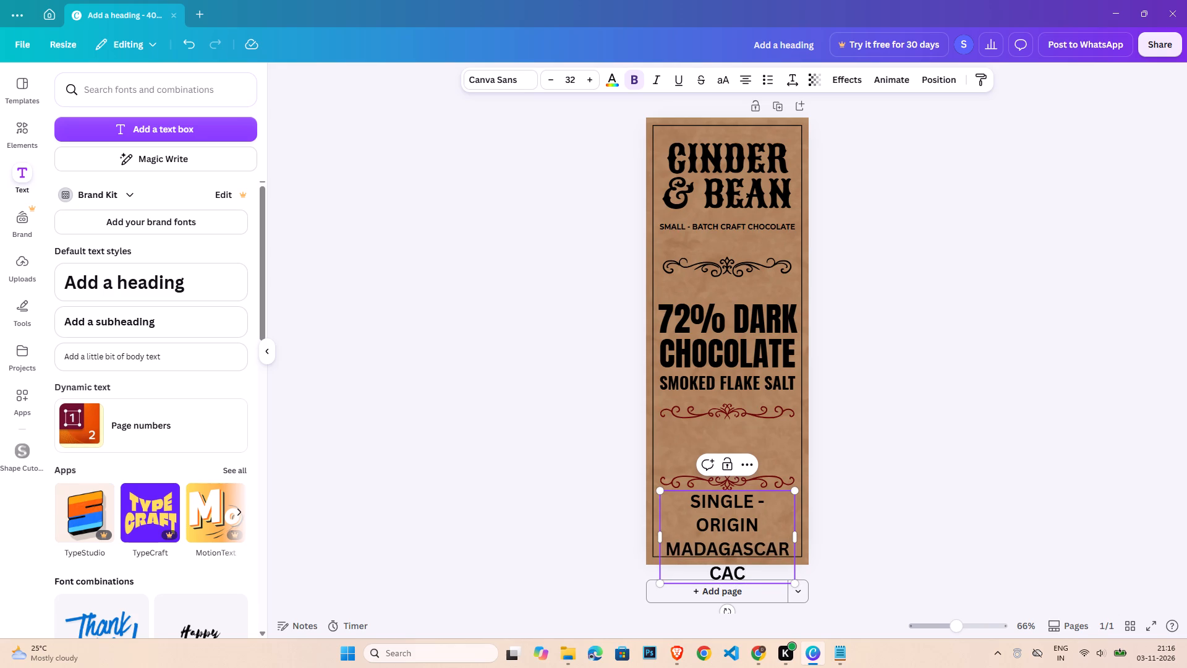
pyautogui.write('AO')
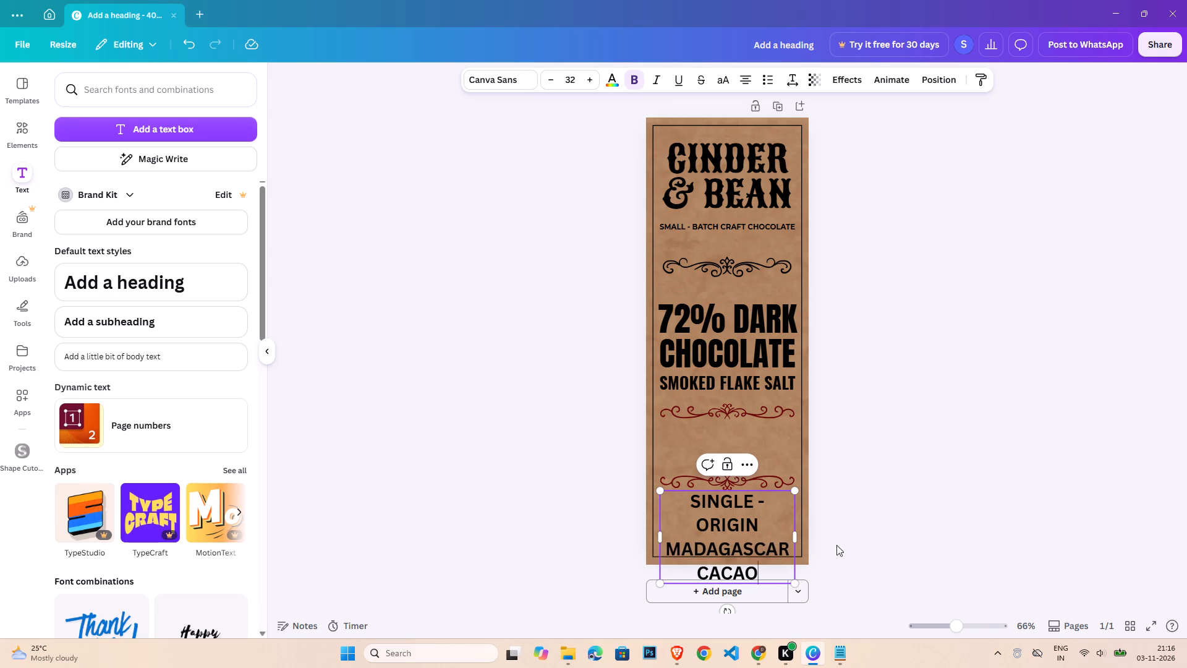
pyautogui.click(996, 515)
# Move the "SINGLE - ORIGIN MADAGASCAR CACAO" text up beneath the upper red divider and scale it down to about size 26.6.
pyautogui.moveTo(778, 521); pyautogui.dragTo(775, 443)
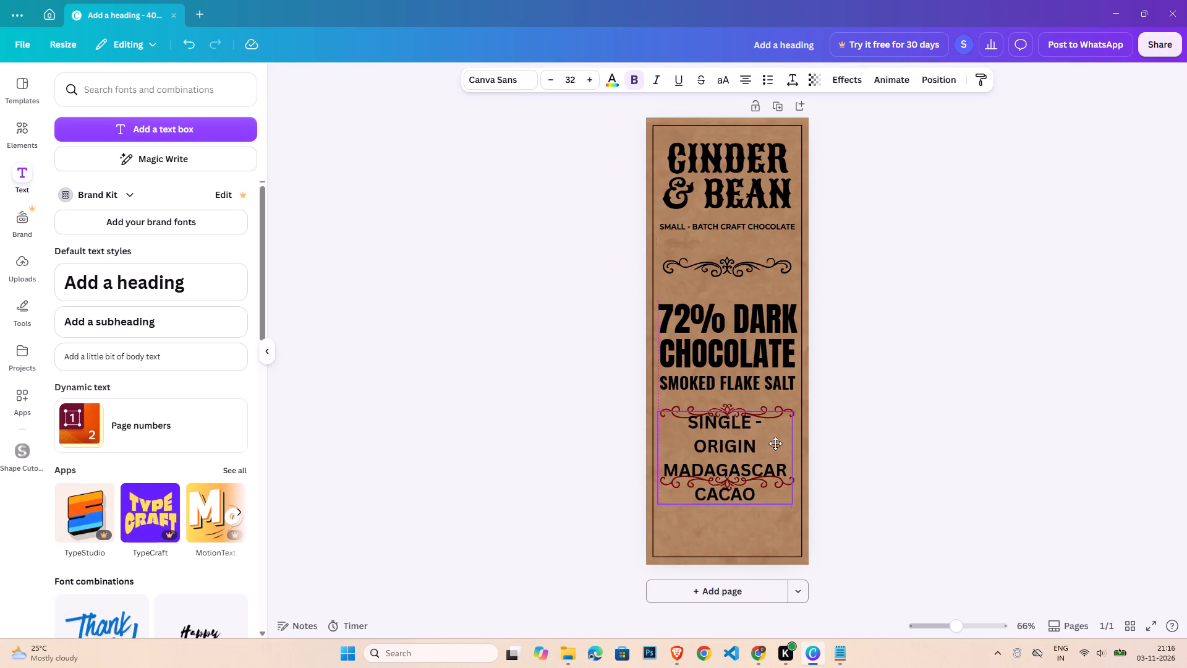
pyautogui.moveTo(775, 443); pyautogui.dragTo(772, 448)
pyautogui.moveTo(789, 512); pyautogui.dragTo(779, 492)
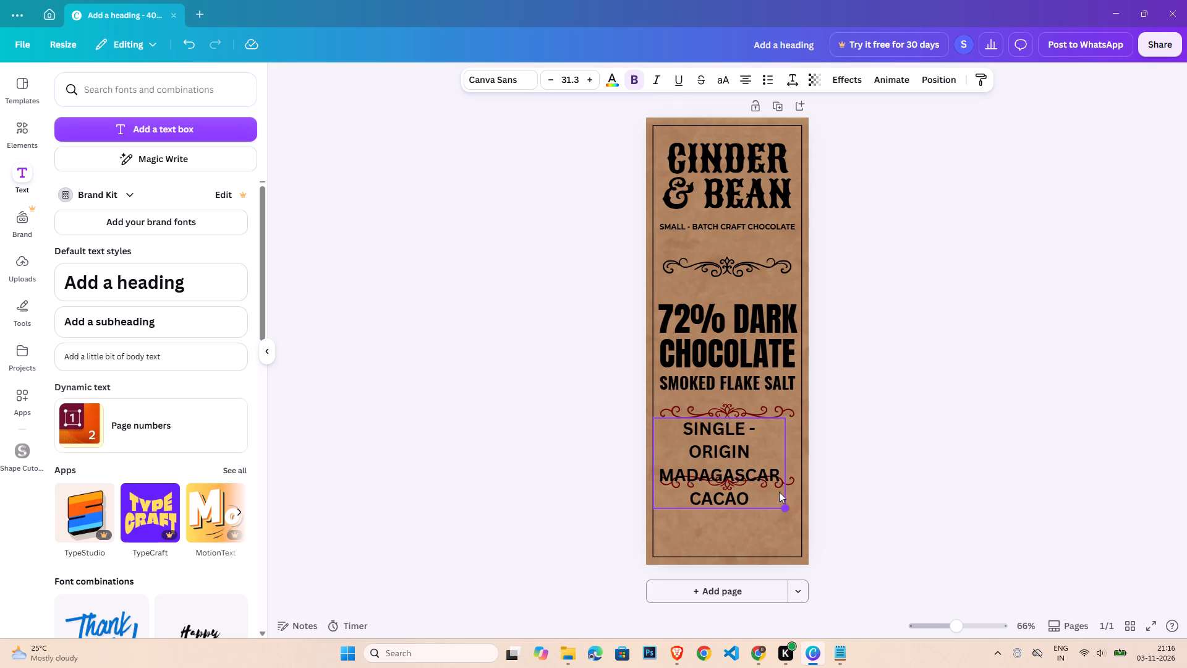
pyautogui.moveTo(779, 492); pyautogui.dragTo(775, 484)
pyautogui.moveTo(762, 456); pyautogui.dragTo(777, 453)
pyautogui.moveTo(765, 455); pyautogui.dragTo(753, 459)
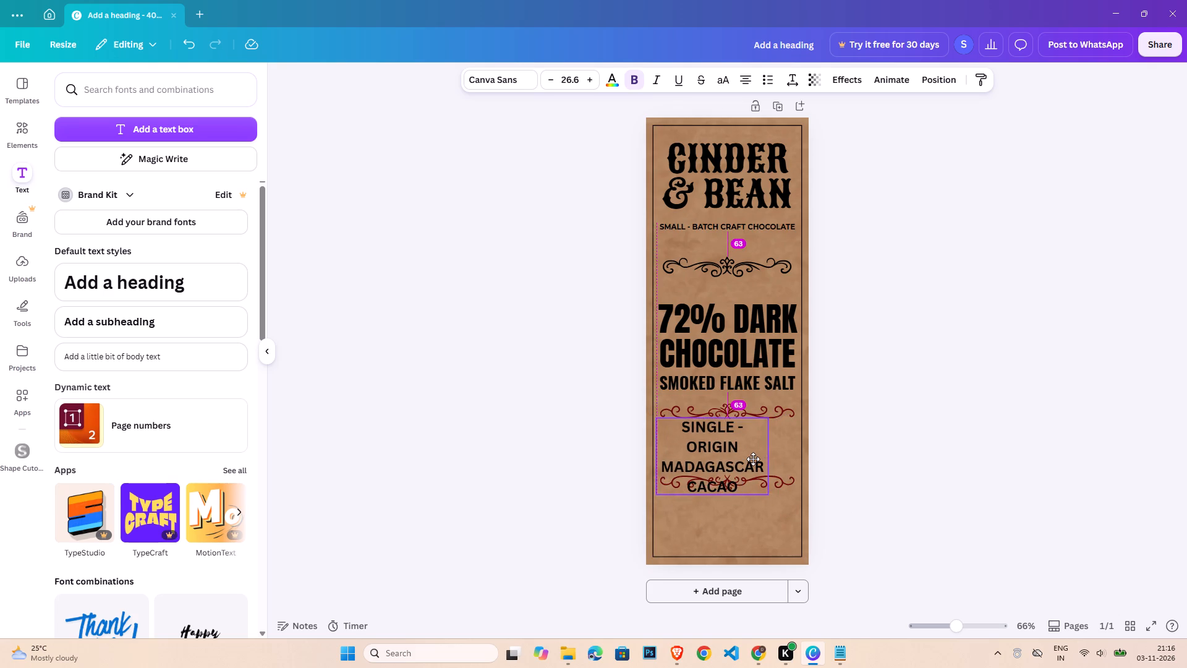
pyautogui.moveTo(753, 459); pyautogui.dragTo(749, 459)
# Widen the origin text box and scale it to about size 23.7 so it fits on two lines between the red dividers.
pyautogui.moveTo(767, 458); pyautogui.dragTo(799, 453)
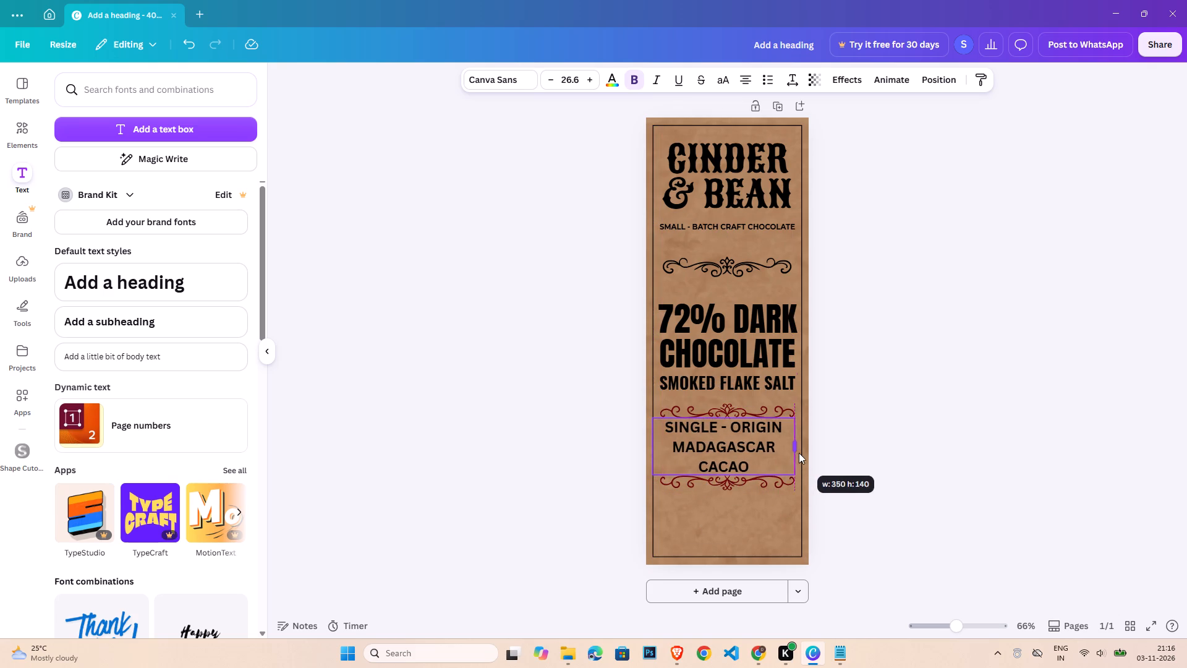
pyautogui.moveTo(799, 453); pyautogui.dragTo(821, 450)
pyautogui.moveTo(814, 453); pyautogui.dragTo(787, 456)
pyautogui.click(853, 468)
pyautogui.click(788, 447)
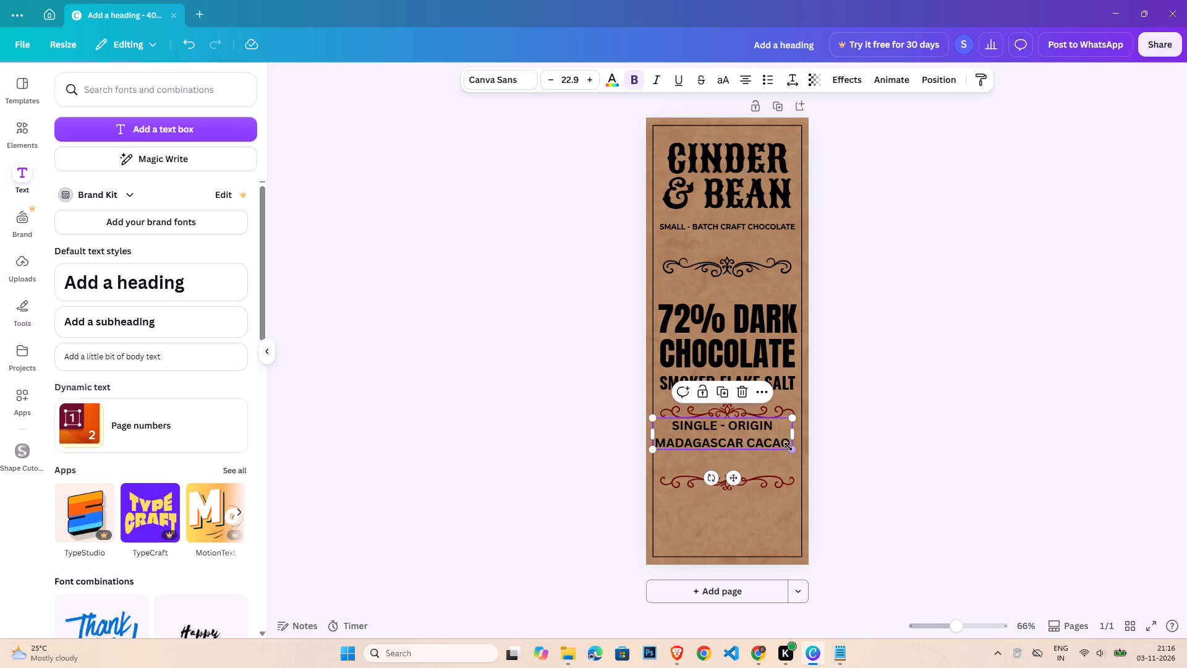
pyautogui.click(791, 450)
pyautogui.click(827, 453)
pyautogui.moveTo(778, 439); pyautogui.dragTo(778, 443)
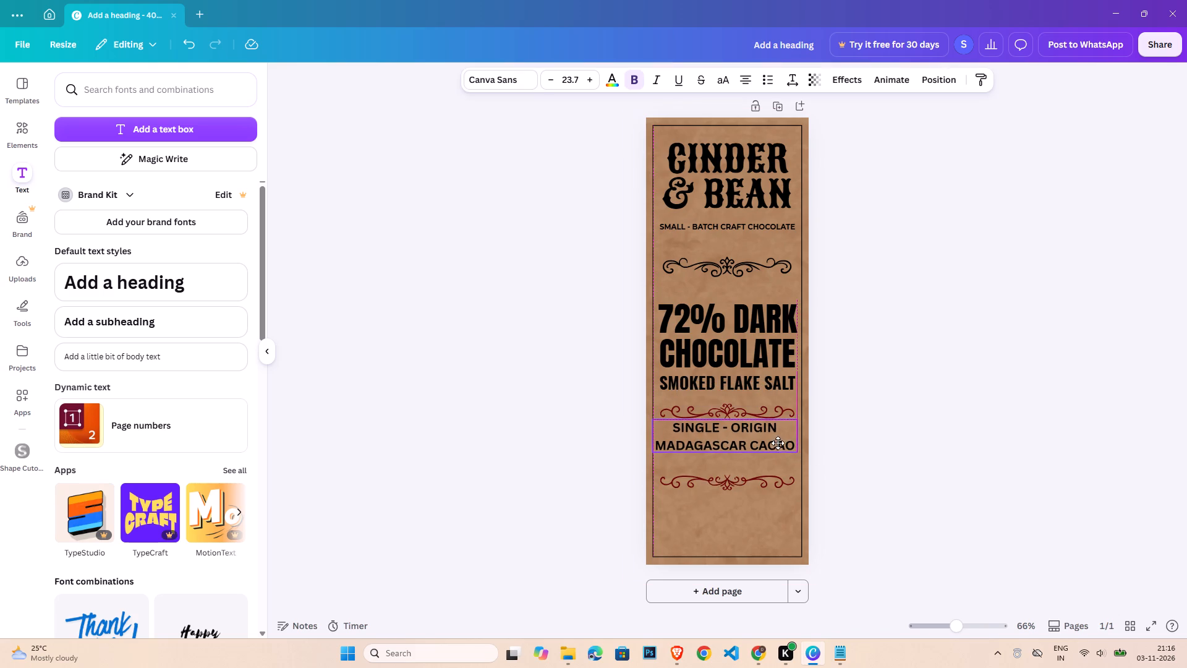
pyautogui.moveTo(778, 443); pyautogui.dragTo(781, 451)
# Set the font of the whole "SINGLE - ORIGIN MADAGASCAR CACAO" text to Bitter.
pyautogui.doubleClick(781, 451)
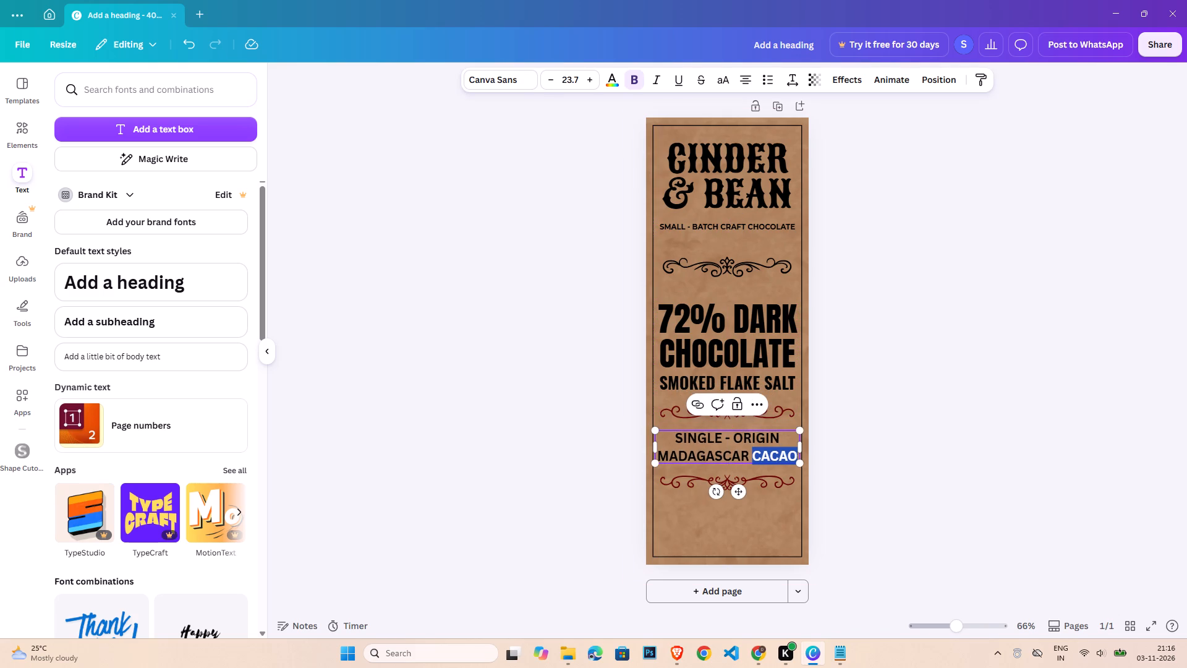
pyautogui.hotkey('ctrl', 'a')
pyautogui.click(516, 79)
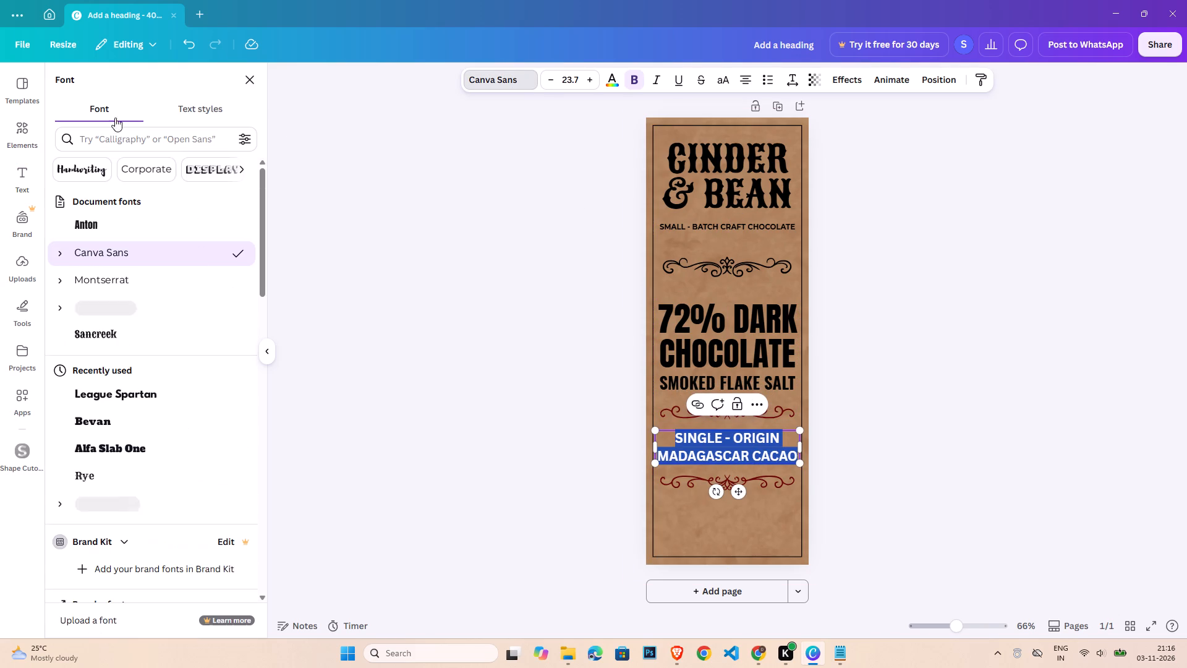
pyautogui.click(125, 138)
pyautogui.write('BITTER')
pyautogui.press('Return')
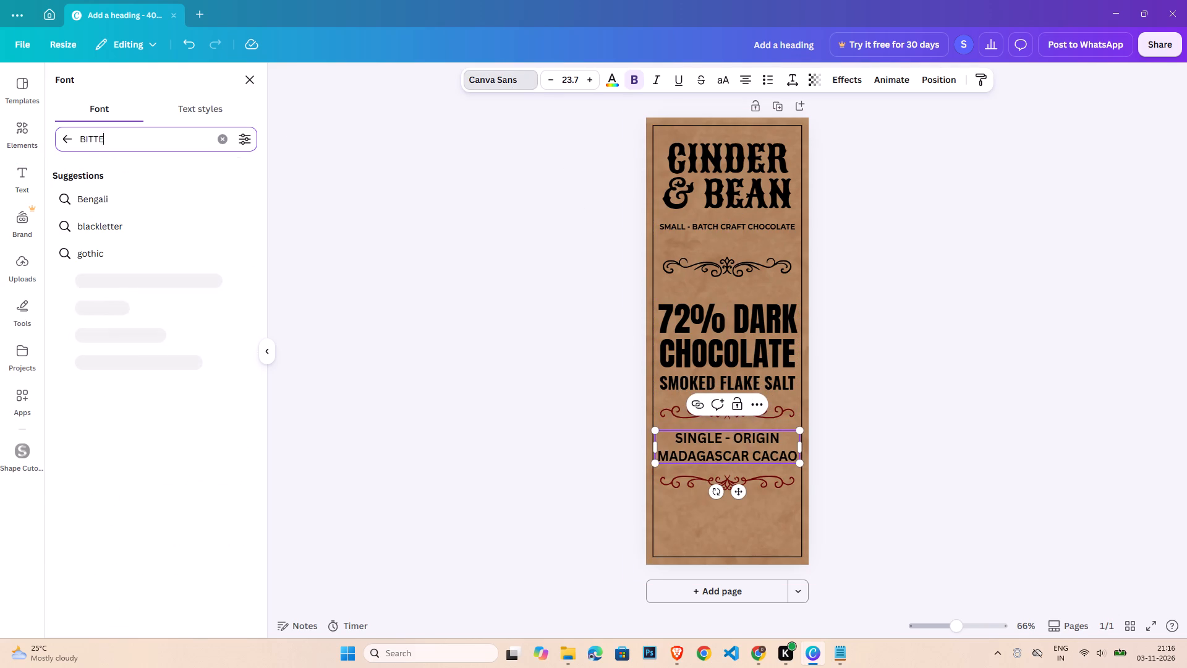
pyautogui.click(134, 197)
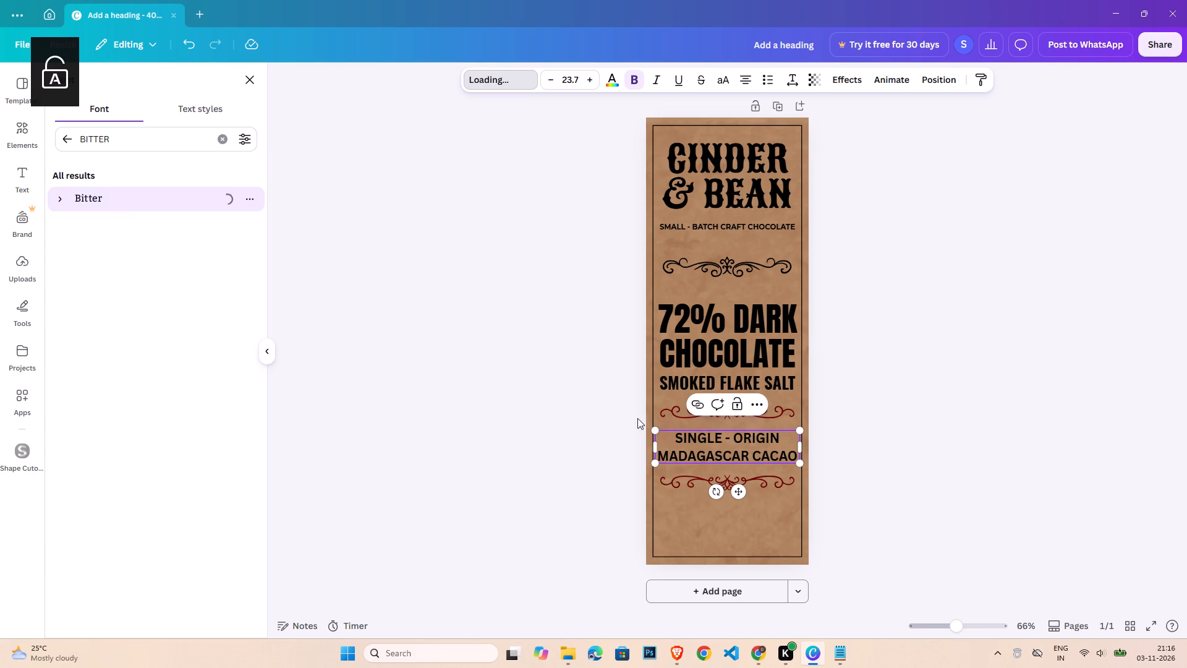
pyautogui.doubleClick(857, 452)
# Colour the whole "SINGLE - ORIGIN MADAGASCAR CACAO" text in the design's dark red.
pyautogui.click(751, 451)
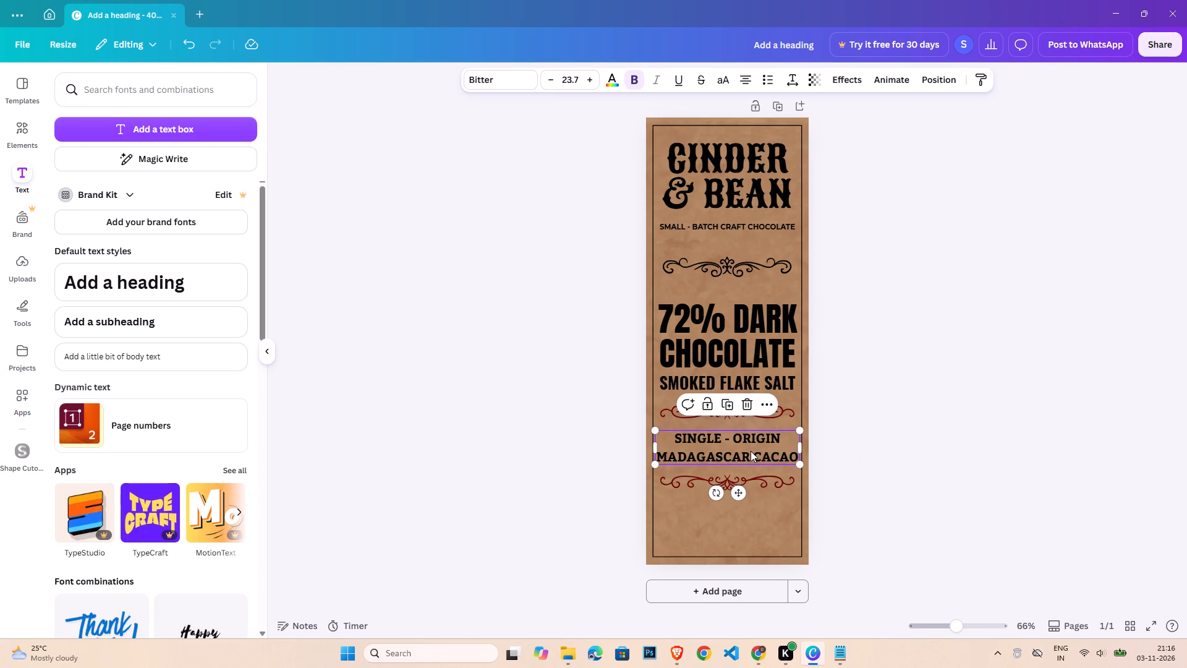
pyautogui.tripleClick(751, 451)
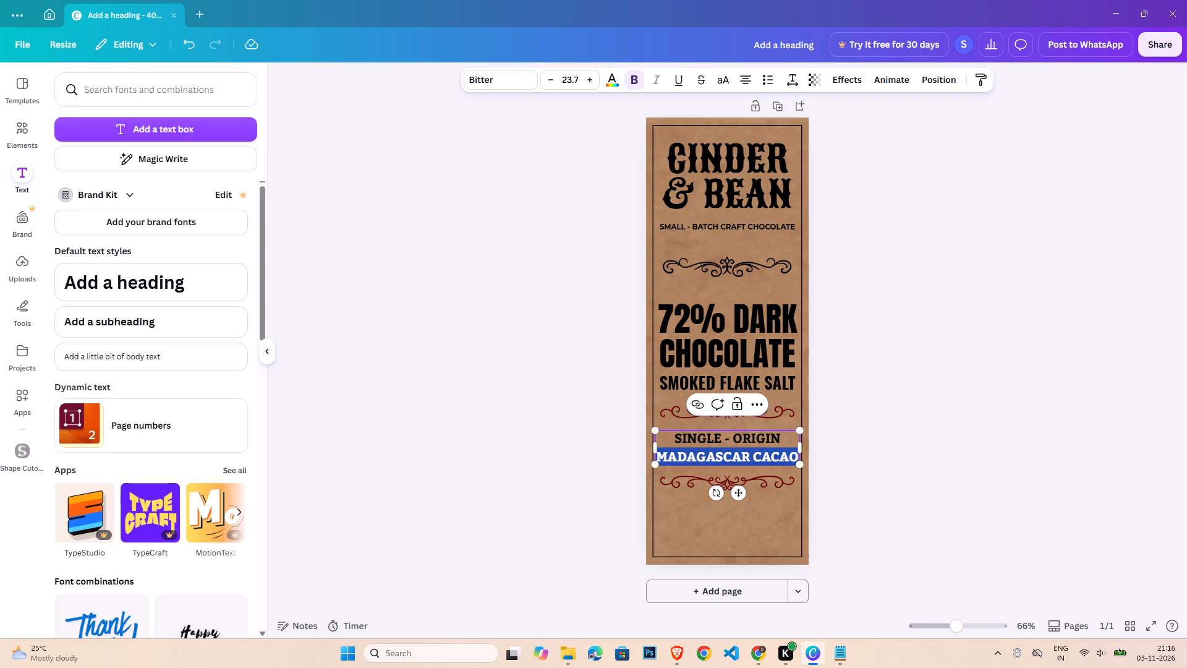
pyautogui.hotkey('ctrl', 'a')
pyautogui.click(609, 79)
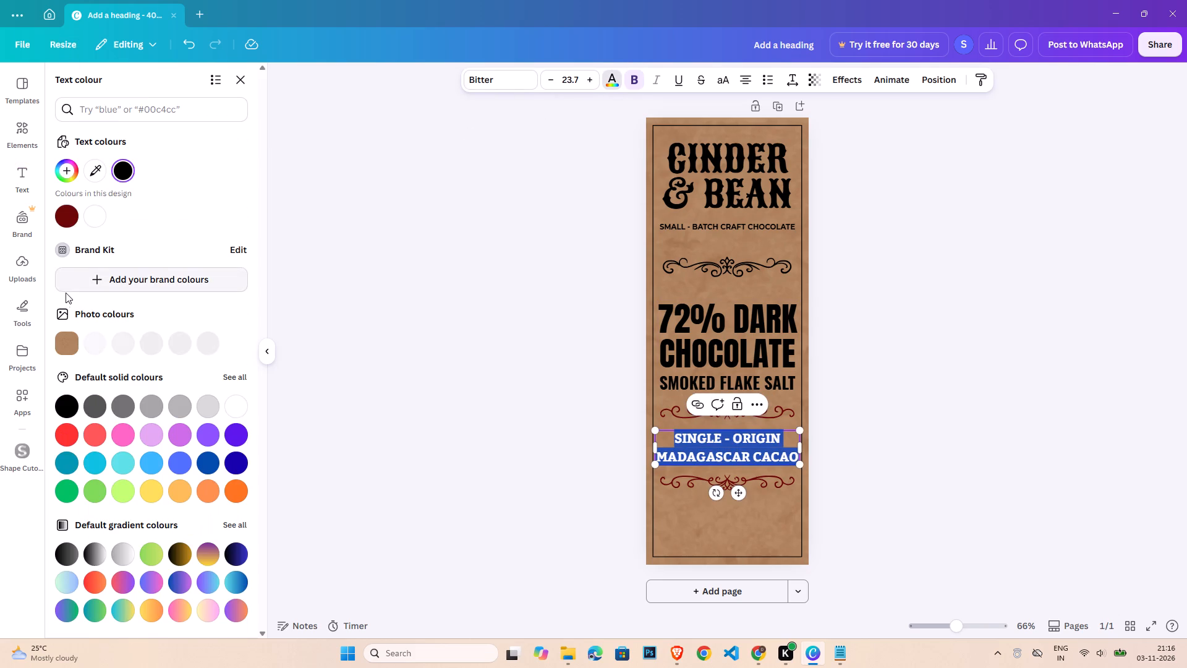
pyautogui.click(67, 221)
pyautogui.doubleClick(889, 387)
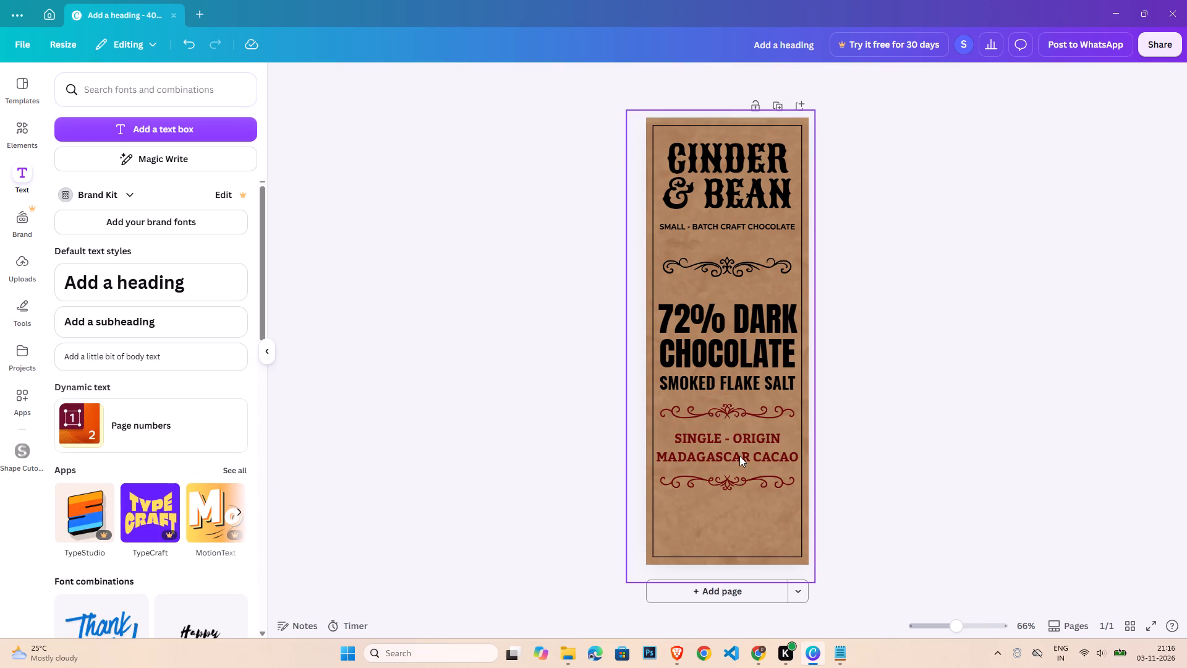
# Move the origin text and the lower red divider slightly up to tighten the spacing between the two dividers.
pyautogui.click(739, 456)
pyautogui.click(744, 485)
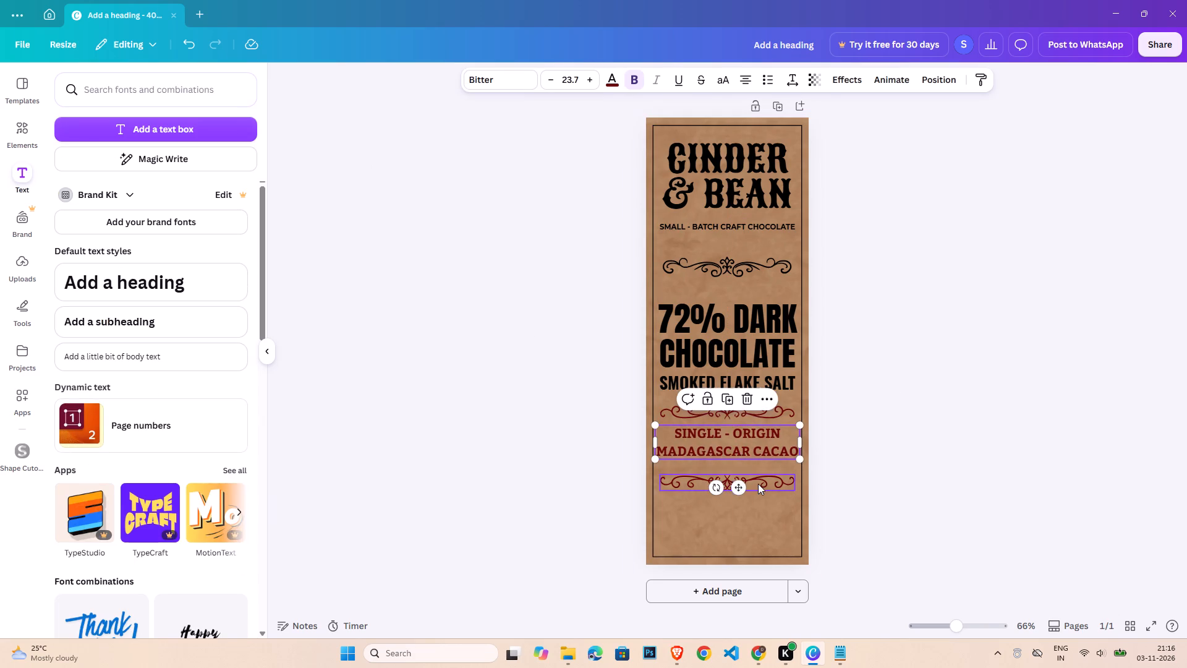
pyautogui.click(758, 484)
pyautogui.moveTo(765, 481); pyautogui.dragTo(765, 473)
pyautogui.click(914, 480)
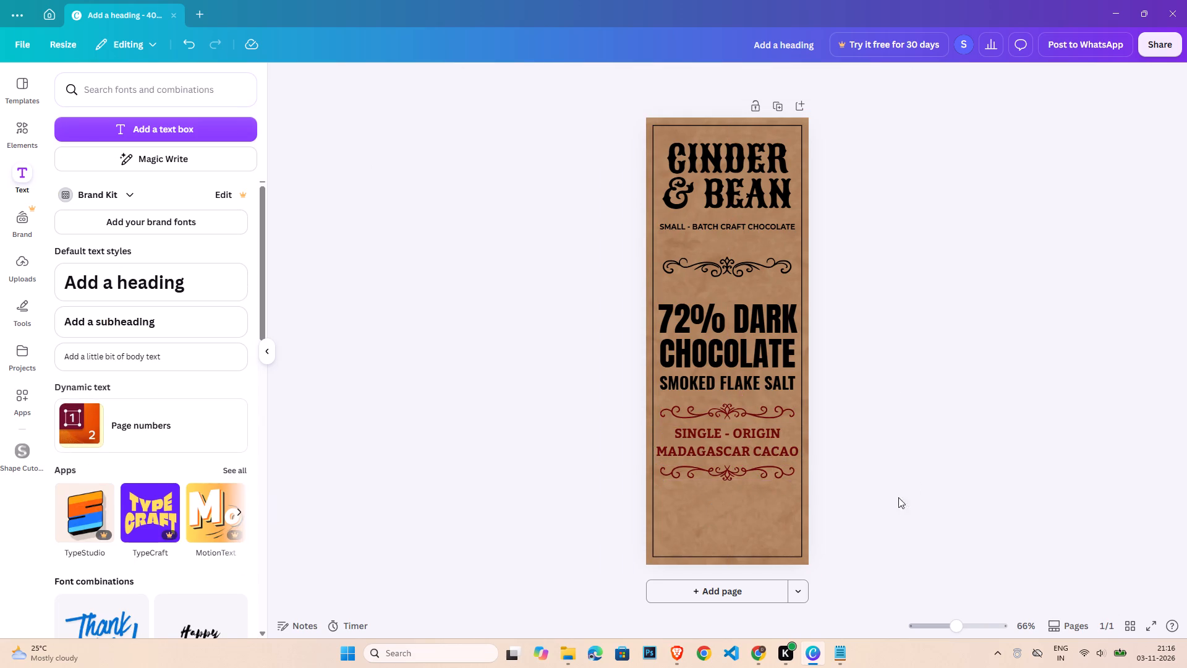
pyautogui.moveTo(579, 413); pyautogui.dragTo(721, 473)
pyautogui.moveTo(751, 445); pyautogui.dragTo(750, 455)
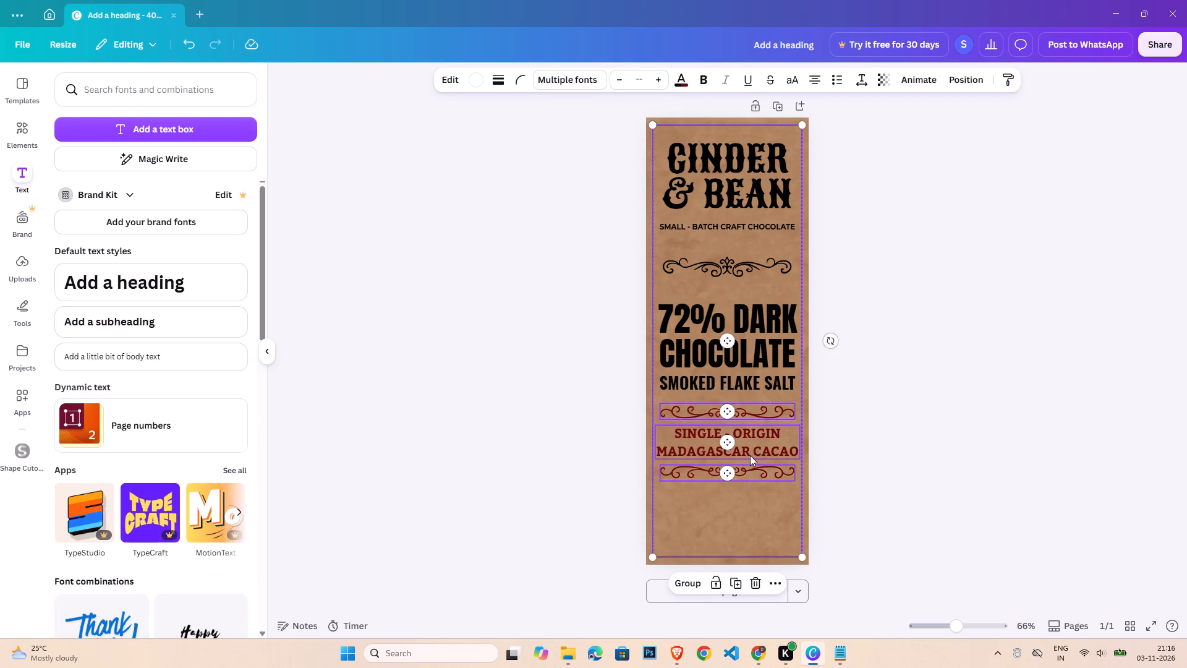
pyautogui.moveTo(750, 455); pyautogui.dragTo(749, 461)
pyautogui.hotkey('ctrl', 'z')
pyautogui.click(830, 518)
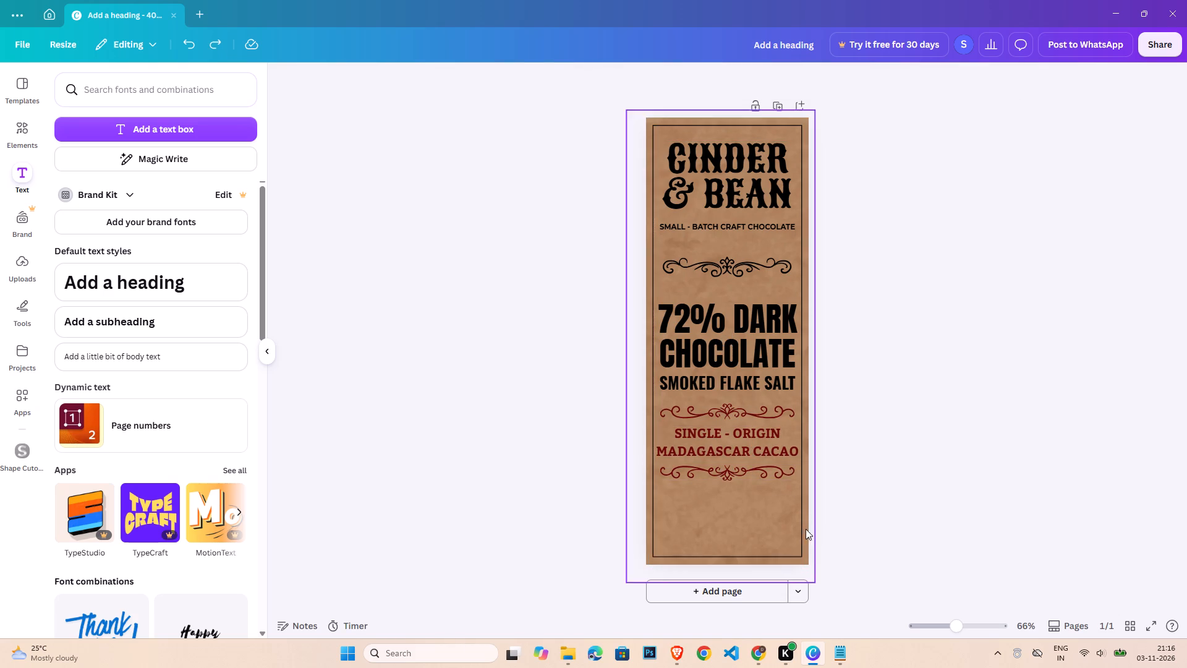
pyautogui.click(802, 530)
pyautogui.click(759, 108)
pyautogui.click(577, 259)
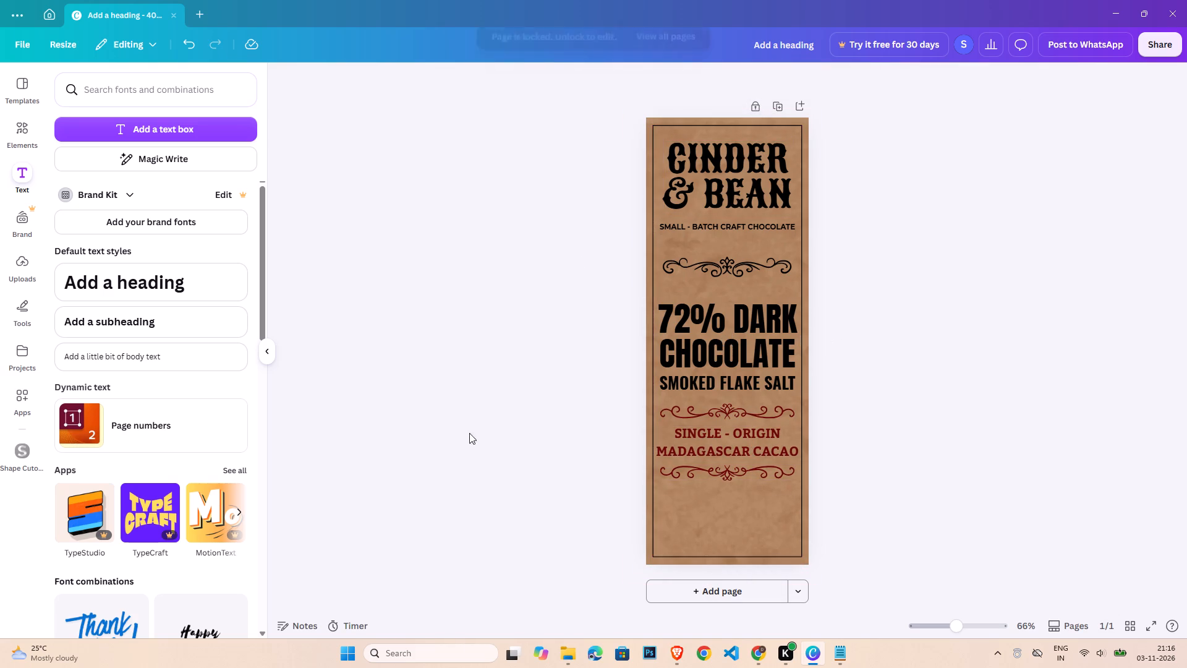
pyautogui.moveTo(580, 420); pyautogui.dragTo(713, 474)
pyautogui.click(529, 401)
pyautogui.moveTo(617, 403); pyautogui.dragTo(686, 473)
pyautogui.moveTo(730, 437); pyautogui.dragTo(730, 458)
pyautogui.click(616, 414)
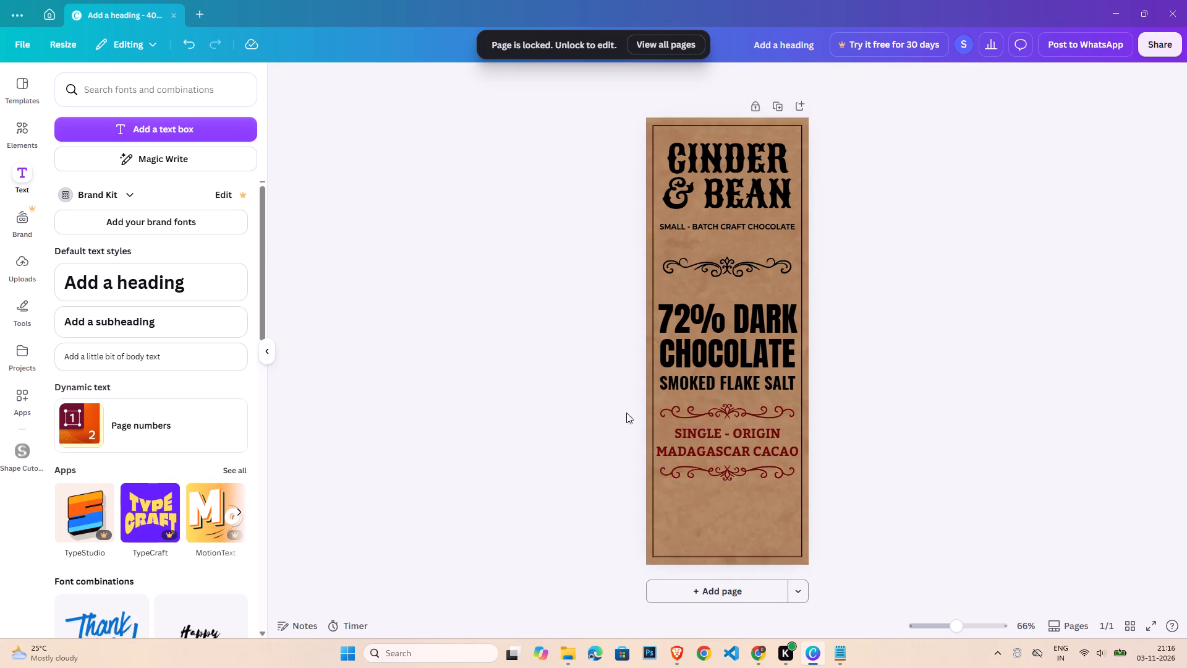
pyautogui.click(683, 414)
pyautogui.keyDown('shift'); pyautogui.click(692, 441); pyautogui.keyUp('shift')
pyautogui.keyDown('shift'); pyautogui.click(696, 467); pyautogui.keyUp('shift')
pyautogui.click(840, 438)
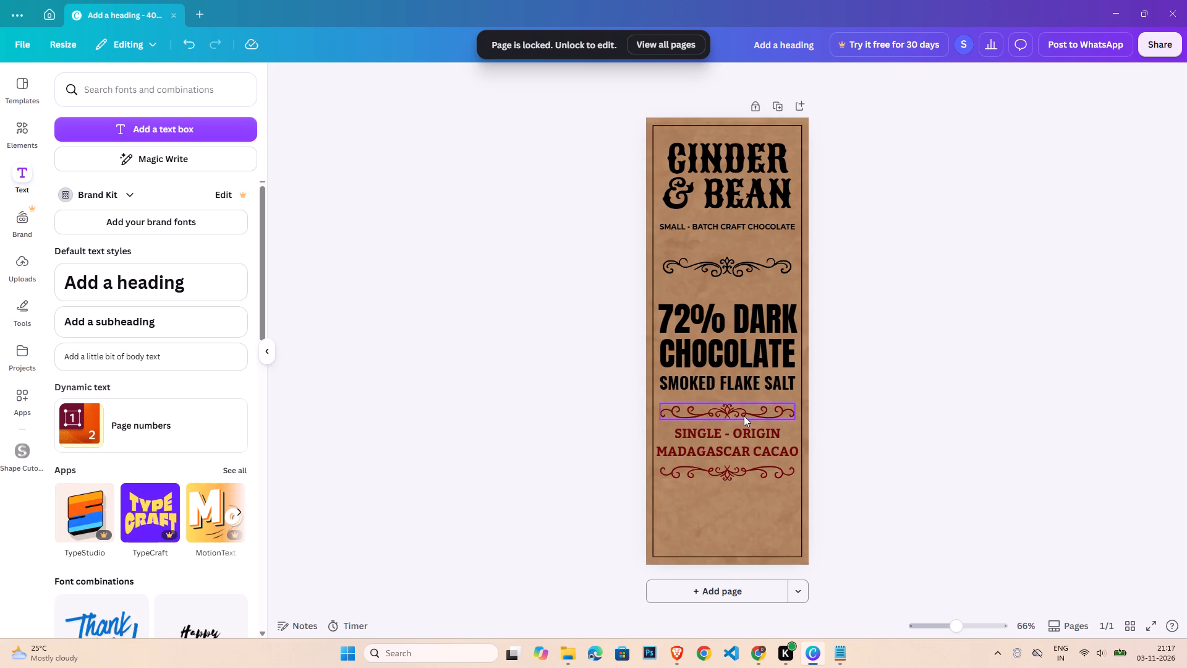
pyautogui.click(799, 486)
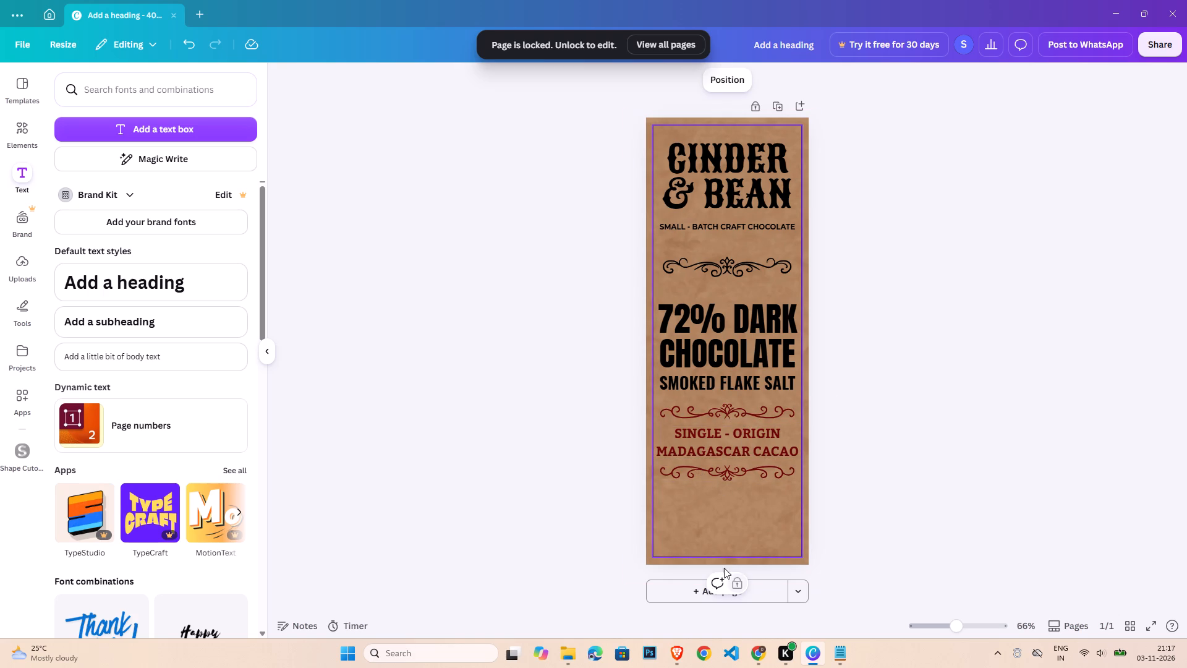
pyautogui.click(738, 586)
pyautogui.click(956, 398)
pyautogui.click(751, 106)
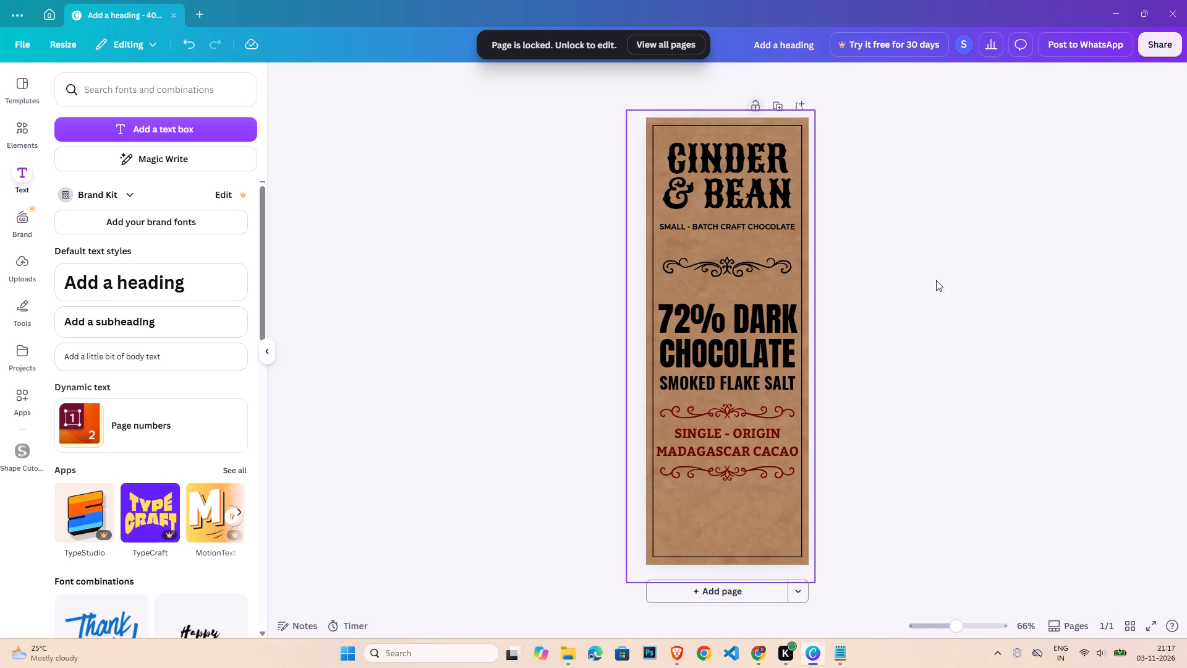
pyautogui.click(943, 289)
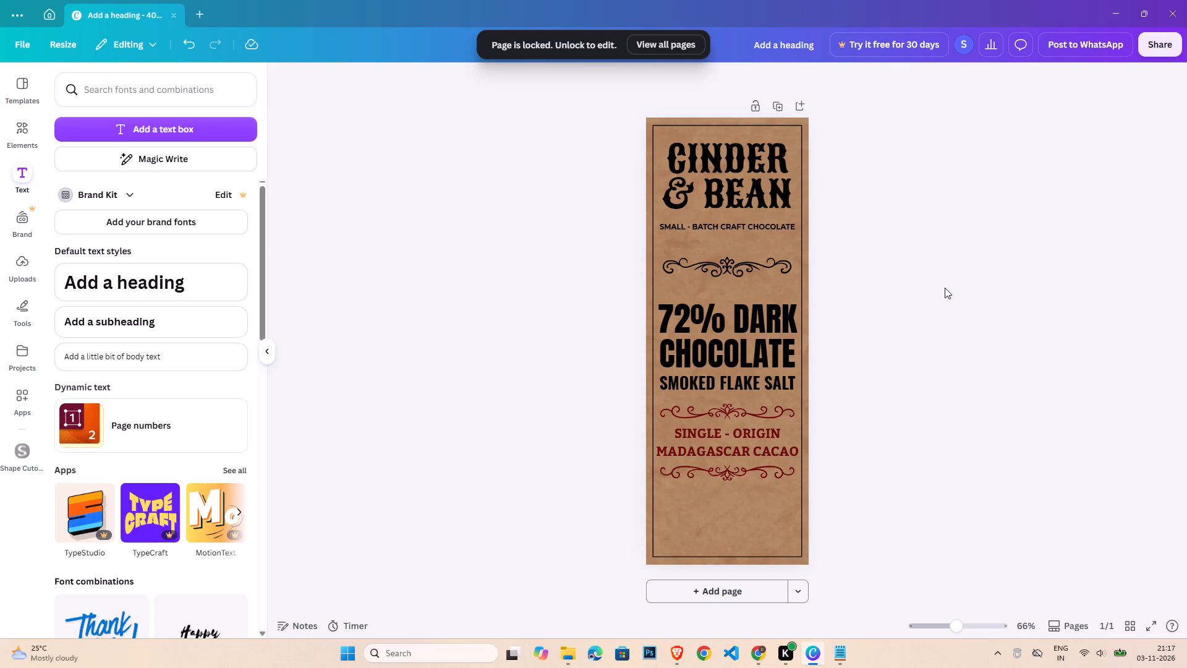
# Nudge both red dividers and the origin text down together, widening the gap beneath "SMOKED FLAKE SALT".
pyautogui.click(964, 349)
pyautogui.click(674, 410)
pyautogui.keyDown('shift'); pyautogui.click(690, 440); pyautogui.keyUp('shift')
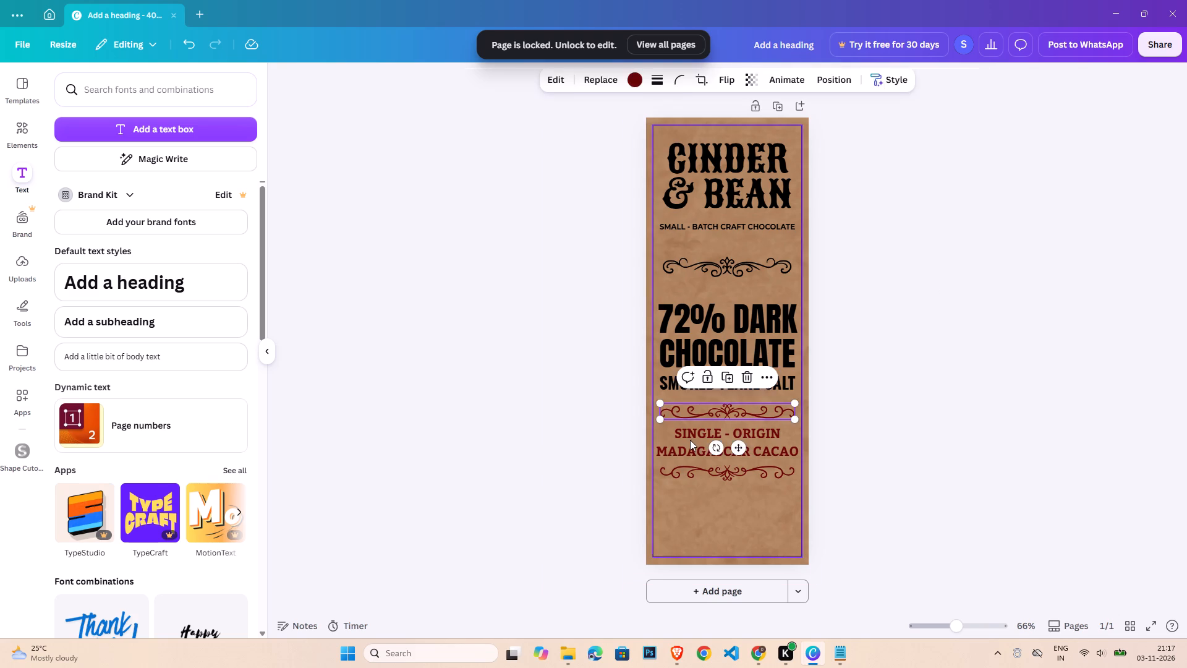
pyautogui.keyDown('shift'); pyautogui.click(694, 466); pyautogui.keyUp('shift')
pyautogui.press('Down')
pyautogui.press('Down')
pyautogui.press('Down')
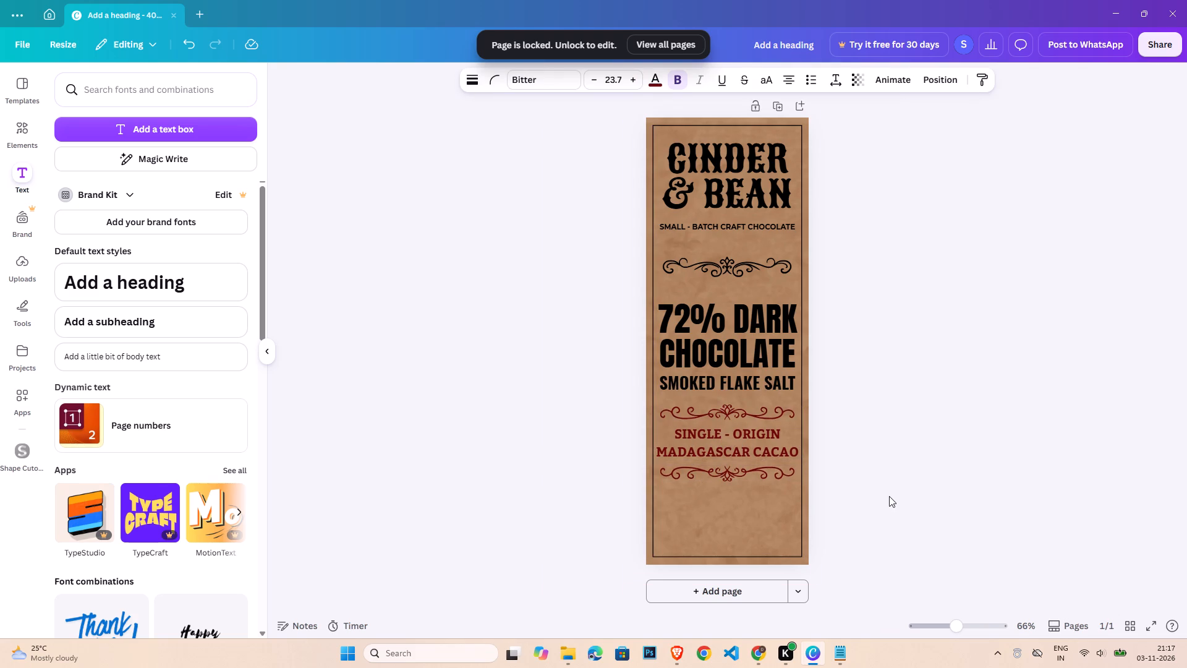
pyautogui.press('Down')
pyautogui.press('Down')
pyautogui.press('Down')
pyautogui.press('Down')
pyautogui.press('Down')
pyautogui.press('Down')
pyautogui.press('Down')
pyautogui.press('Down')
pyautogui.press('Down')
pyautogui.press('Down')
pyautogui.press('Down')
pyautogui.press('Down')
pyautogui.press('Down')
pyautogui.press('Down')
pyautogui.press('Down')
pyautogui.press('Down')
pyautogui.press('Down')
pyautogui.press('Down')
pyautogui.press('Down')
pyautogui.press('Down')
pyautogui.press('Down')
pyautogui.press('Down')
pyautogui.press('Down')
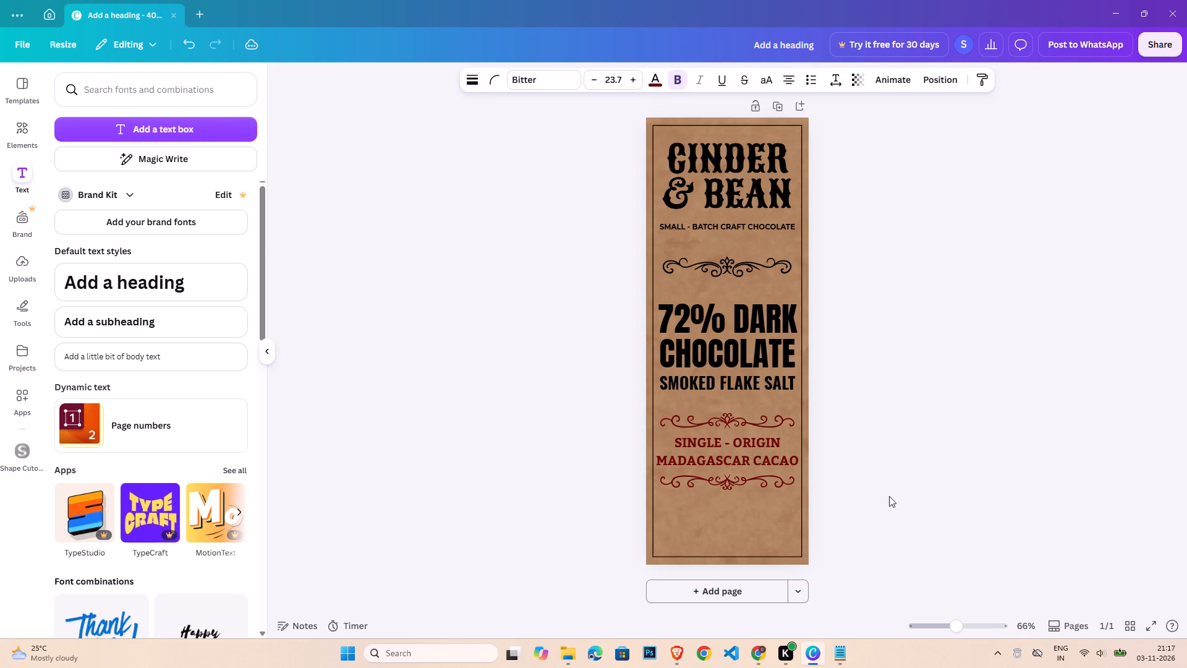
pyautogui.press('Down')
pyautogui.press('Down')
pyautogui.press('Down')
pyautogui.press('Down')
pyautogui.press('Down')
pyautogui.press('Down')
pyautogui.press('Down')
pyautogui.press('Down')
pyautogui.press('Down')
pyautogui.press('Up')
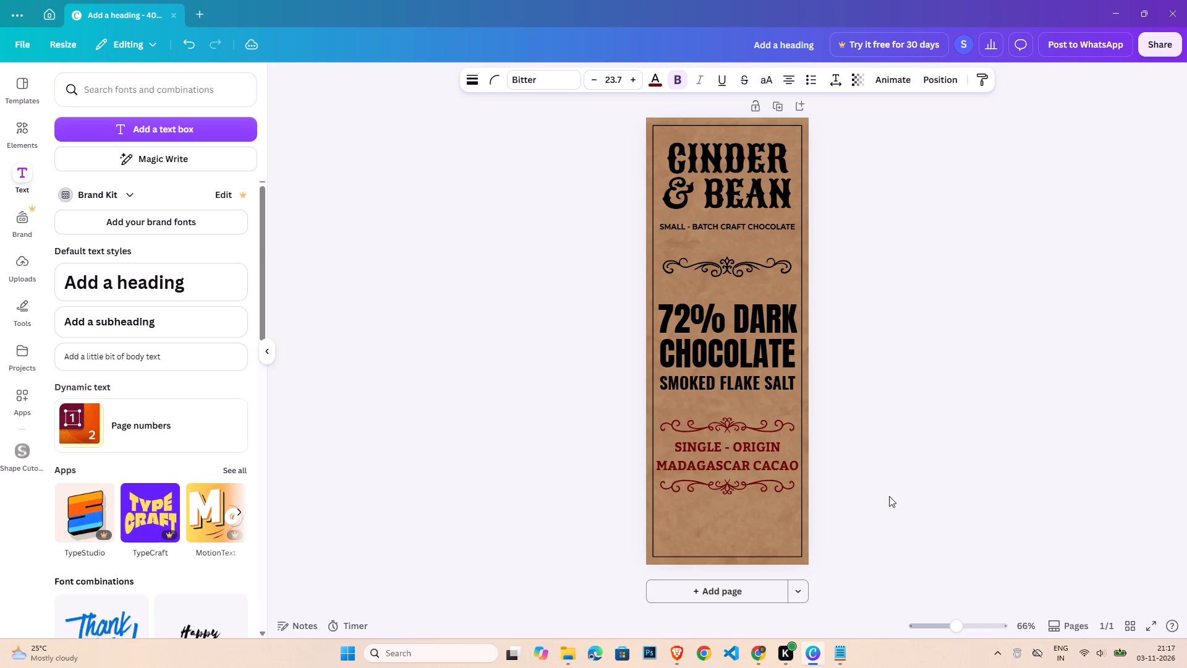
pyautogui.press('Up')
pyautogui.press('Up')
pyautogui.press('Up')
pyautogui.press('Up')
pyautogui.press('Up')
pyautogui.press('Up')
pyautogui.press('Up')
pyautogui.press('Up')
pyautogui.press('Up')
pyautogui.press('Up')
pyautogui.press('Up')
pyautogui.press('Up')
pyautogui.press('Up')
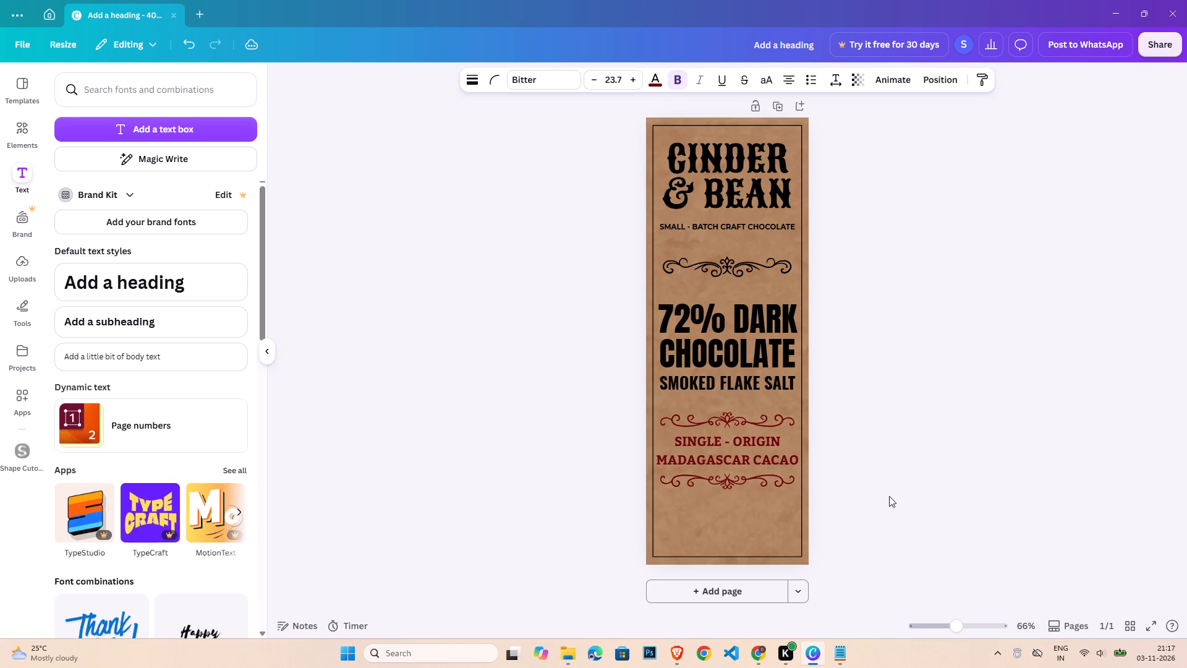
pyautogui.press('Up')
pyautogui.press('Down')
pyautogui.press('Down')
pyautogui.press('Up')
pyautogui.press('Up')
pyautogui.press('Up')
pyautogui.click(889, 496)
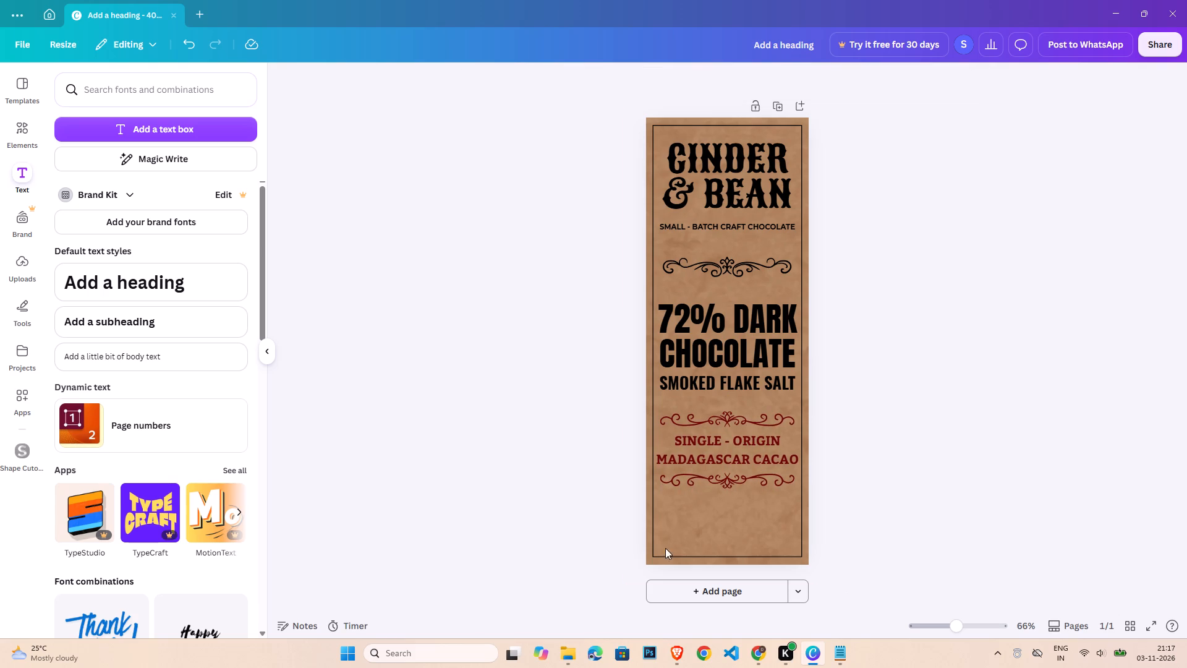
# Add a subheading centred below the lower red divider reading "60 g (2.8 oz)".
pyautogui.click(150, 320)
pyautogui.moveTo(738, 379); pyautogui.dragTo(738, 403)
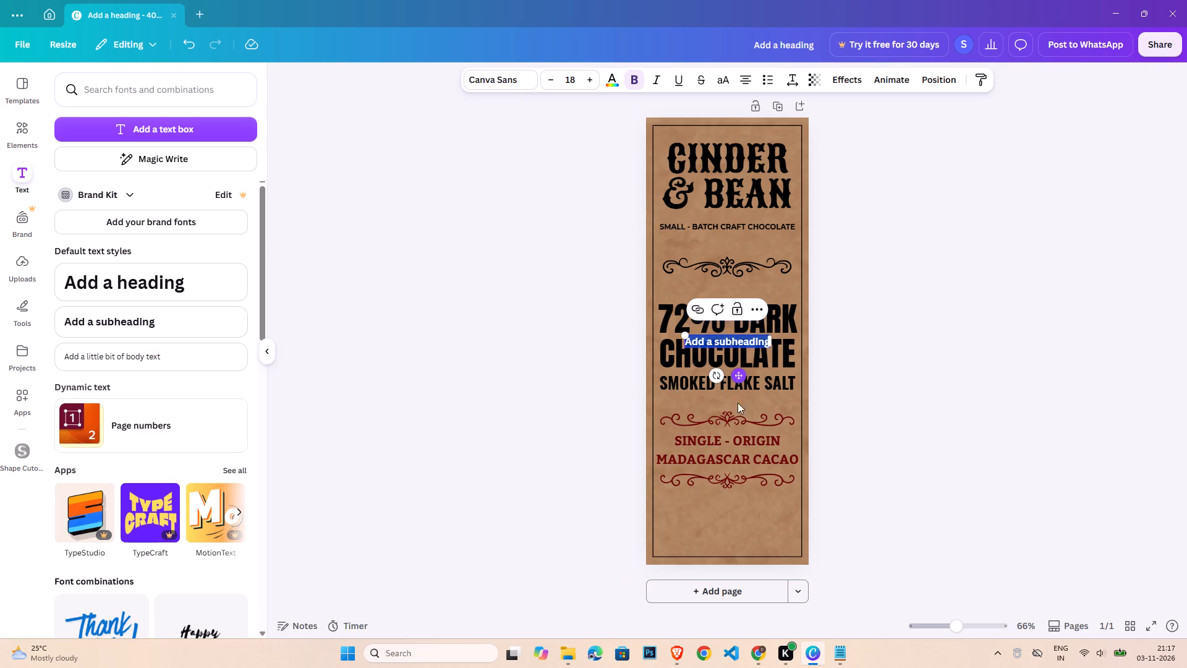
pyautogui.moveTo(738, 403); pyautogui.dragTo(736, 558)
pyautogui.click(730, 513)
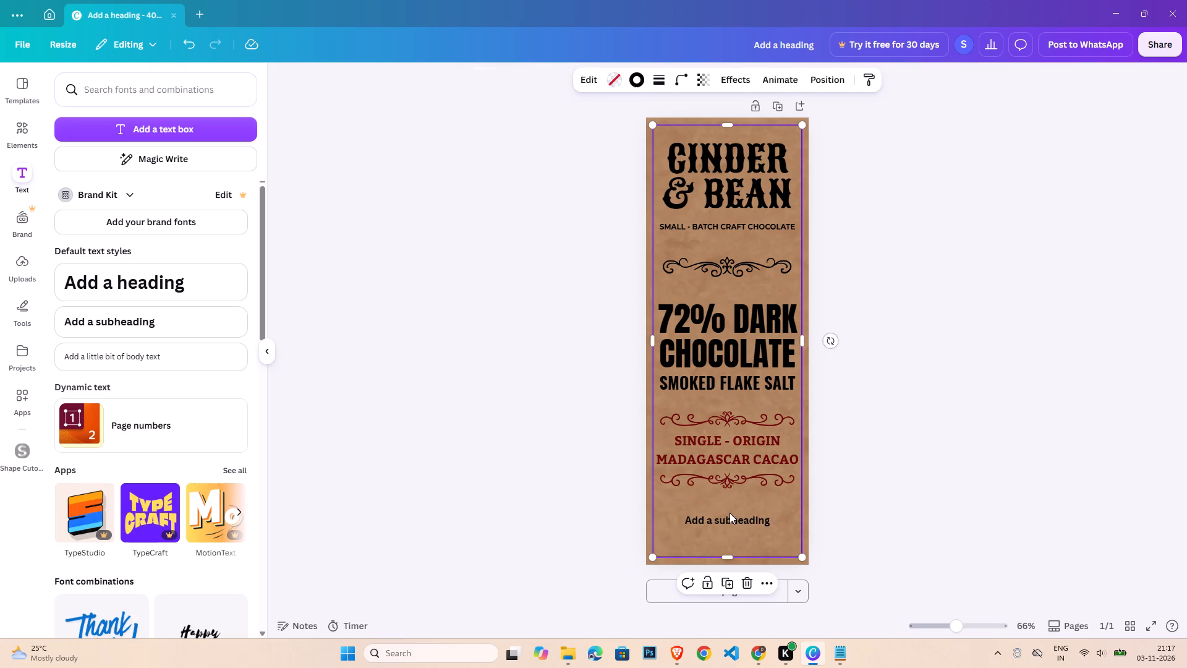
pyautogui.doubleClick(730, 522)
pyautogui.write('60')
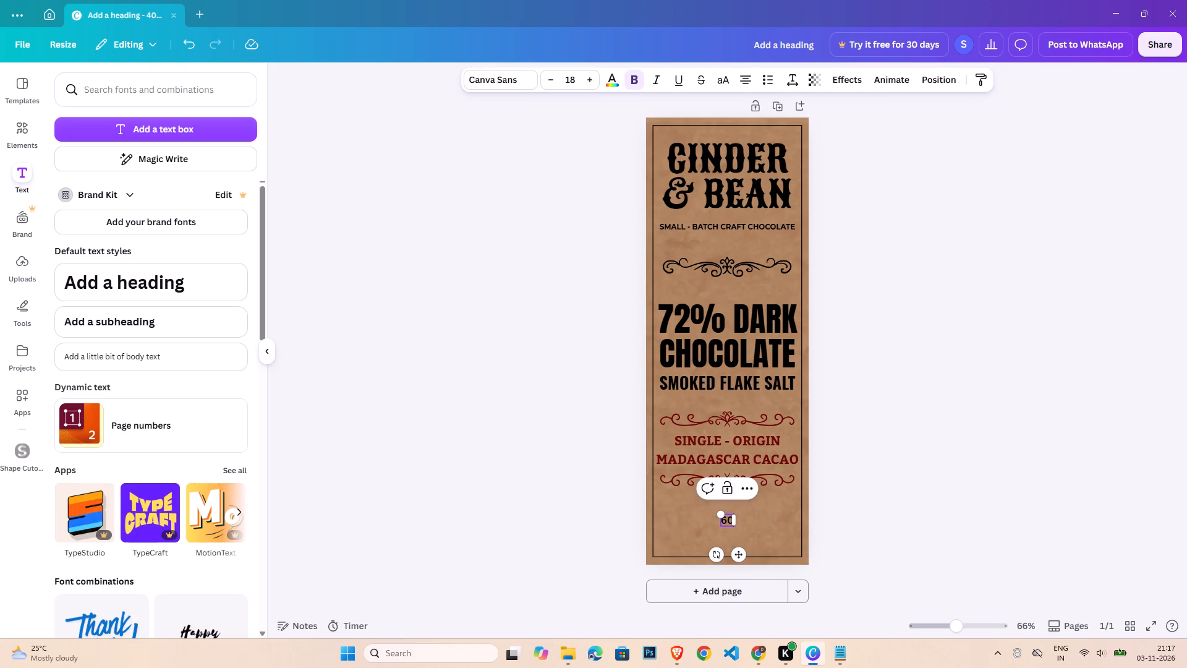
pyautogui.press('space')
pyautogui.write('g')
pyautogui.press('space')
pyautogui.hotkey('shift', '(')
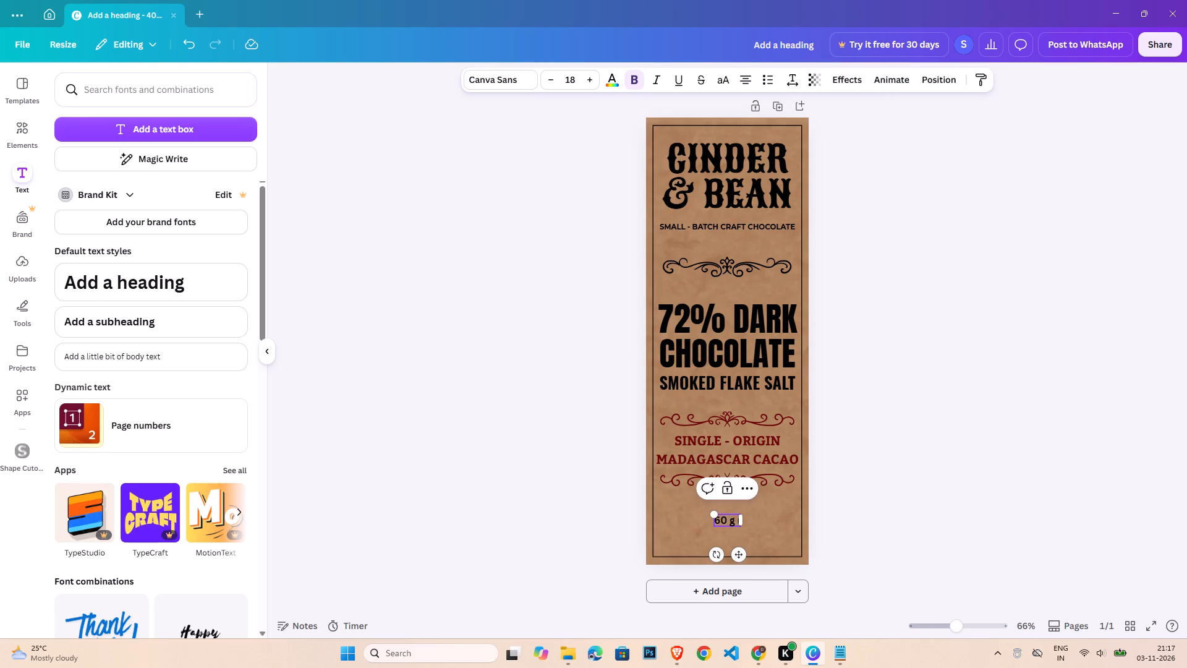
pyautogui.write('2.8')
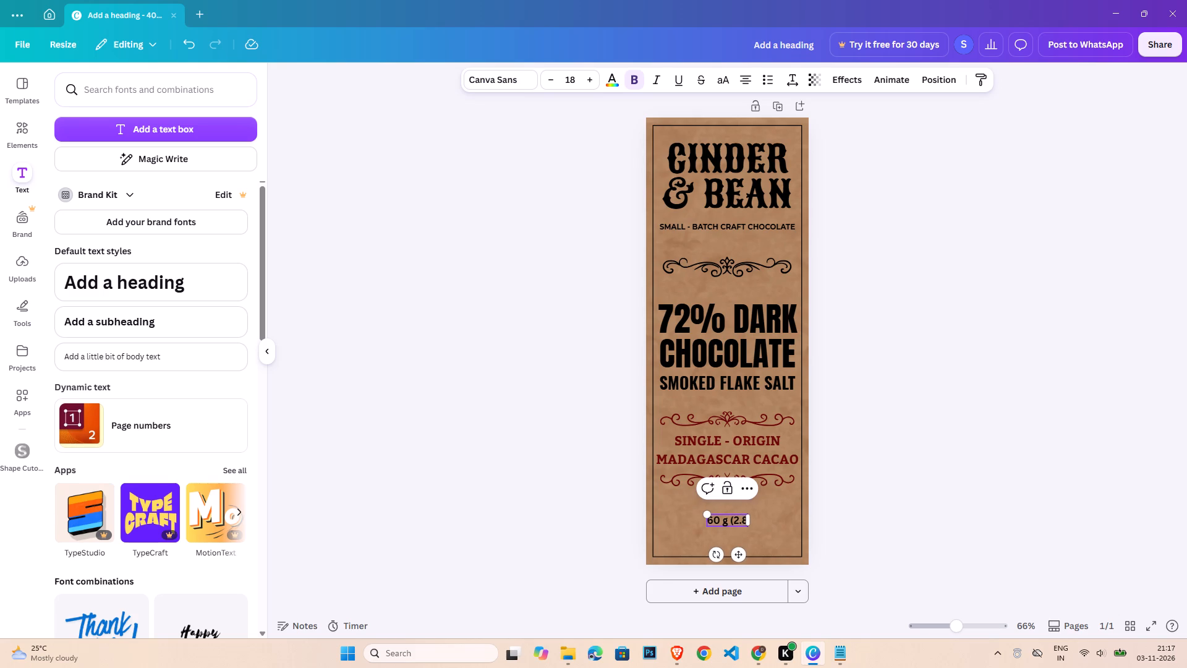
pyautogui.press('space')
pyautogui.write('oz)')
pyautogui.click(931, 539)
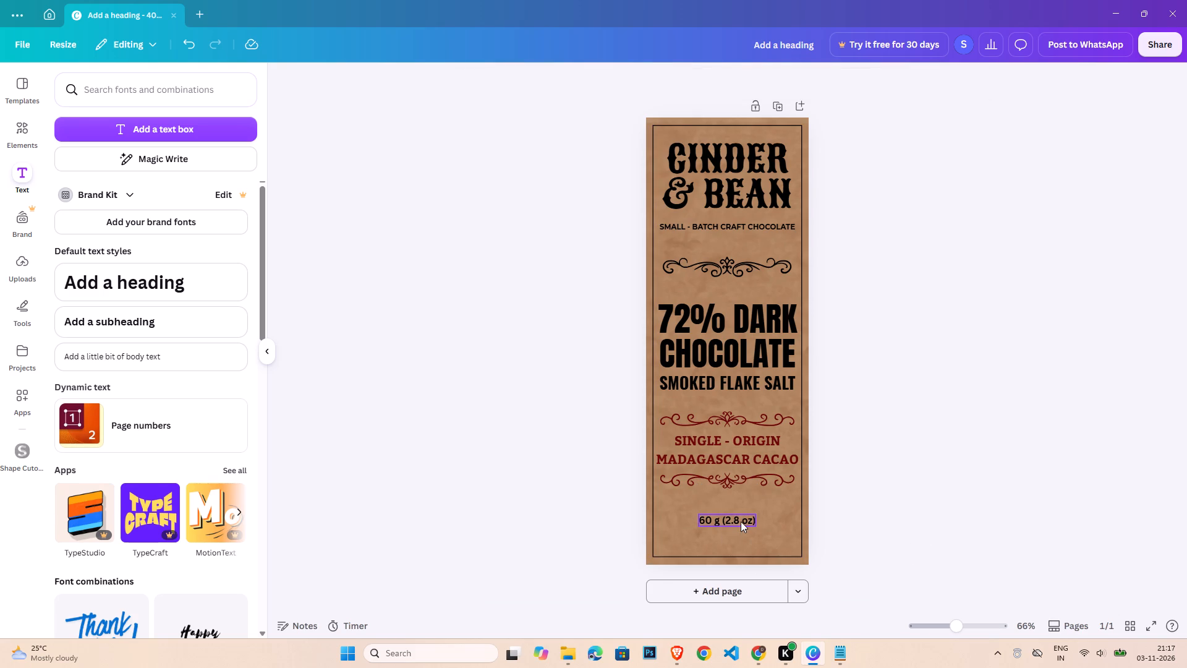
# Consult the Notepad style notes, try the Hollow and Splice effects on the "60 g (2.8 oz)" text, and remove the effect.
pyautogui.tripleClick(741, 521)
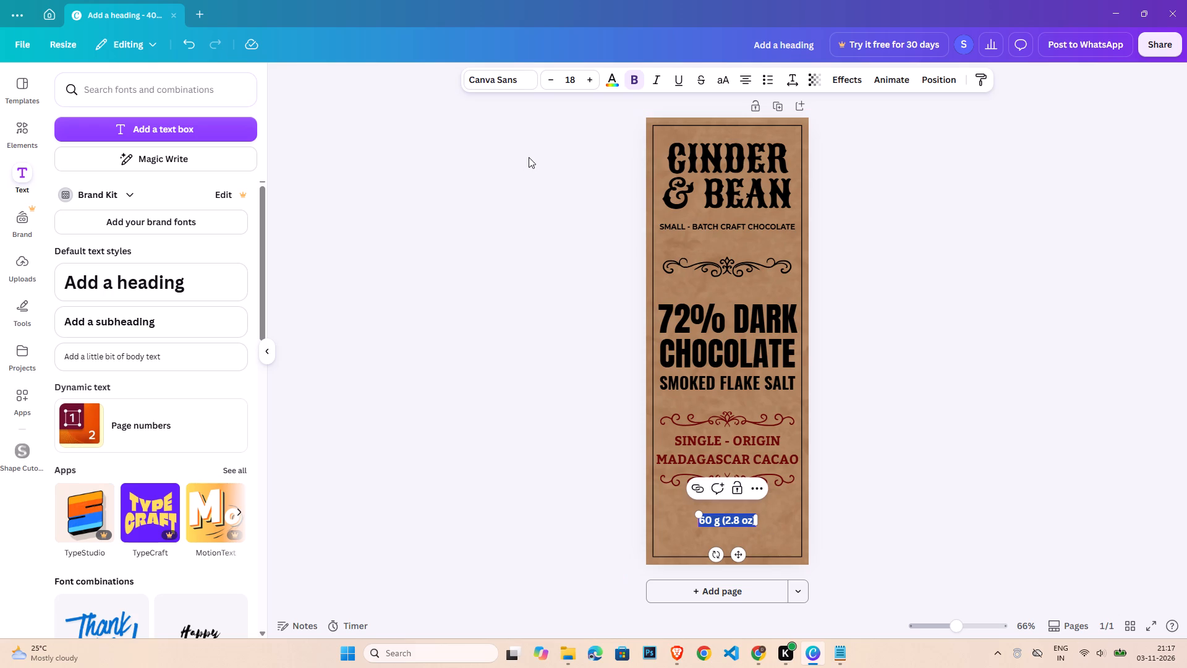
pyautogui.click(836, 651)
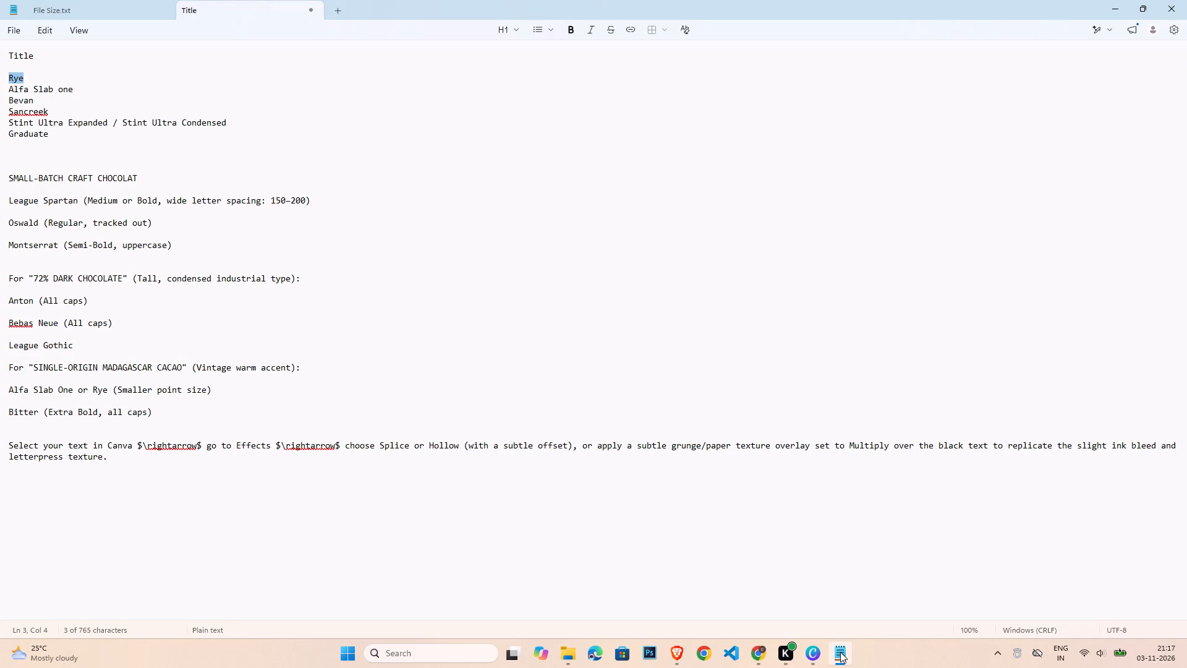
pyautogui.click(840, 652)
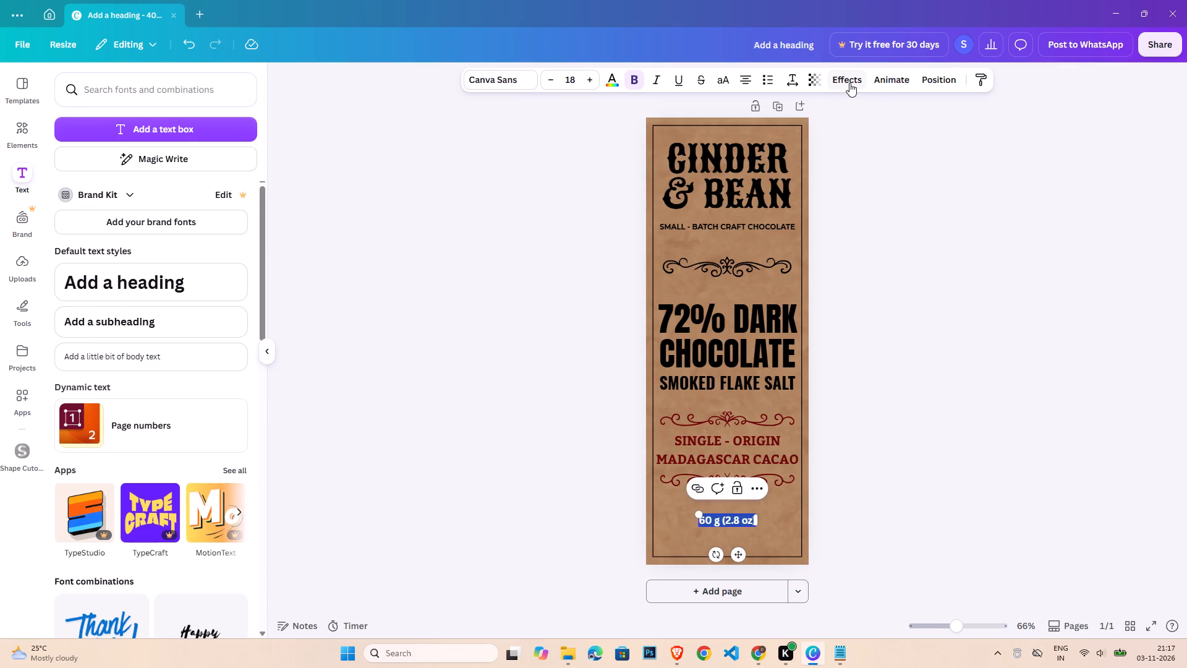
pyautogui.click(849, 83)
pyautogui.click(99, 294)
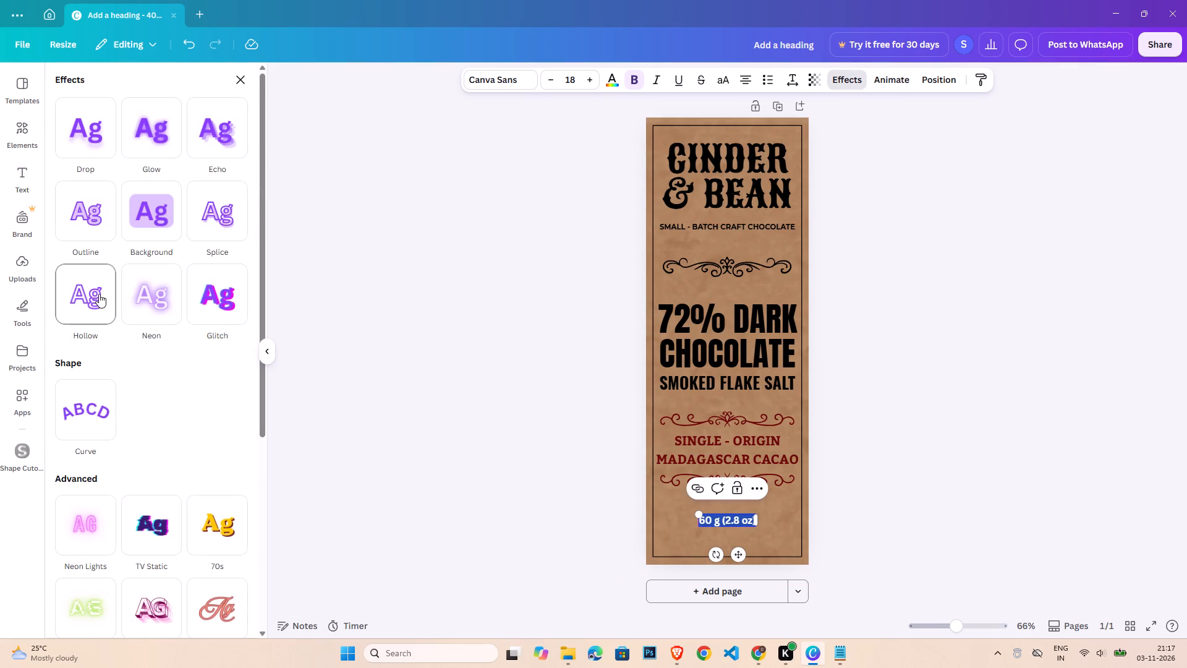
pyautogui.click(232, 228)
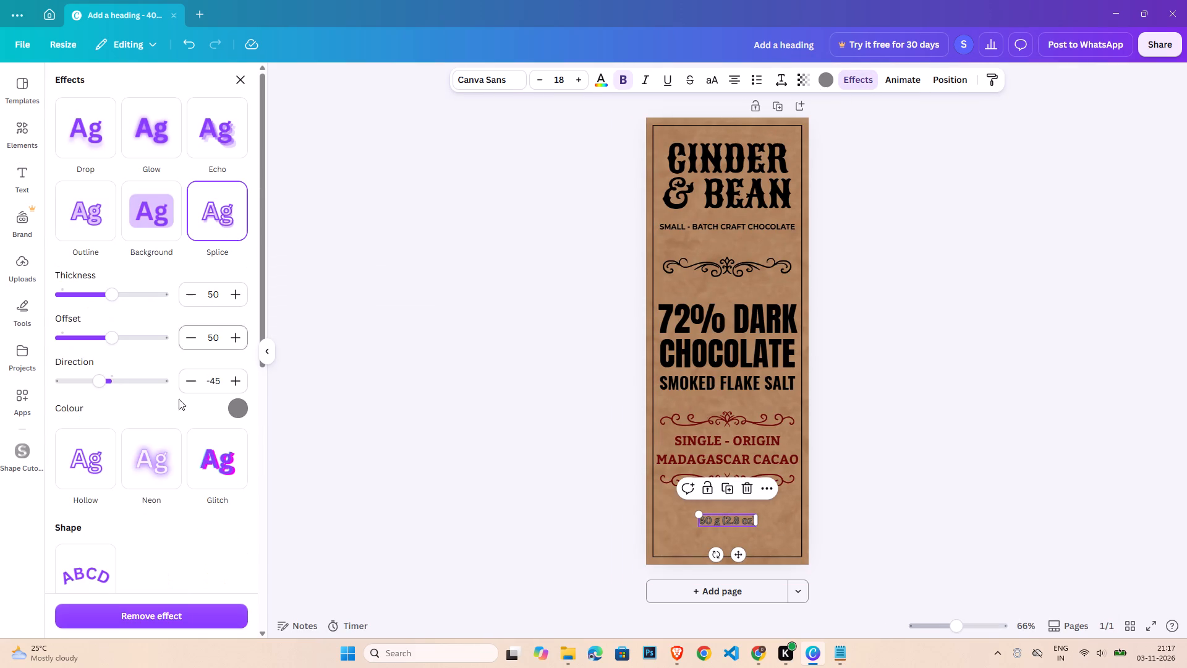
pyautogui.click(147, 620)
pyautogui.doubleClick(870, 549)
# Set the font of the "60 g (2.8 oz)" text to Oswald.
pyautogui.click(744, 520)
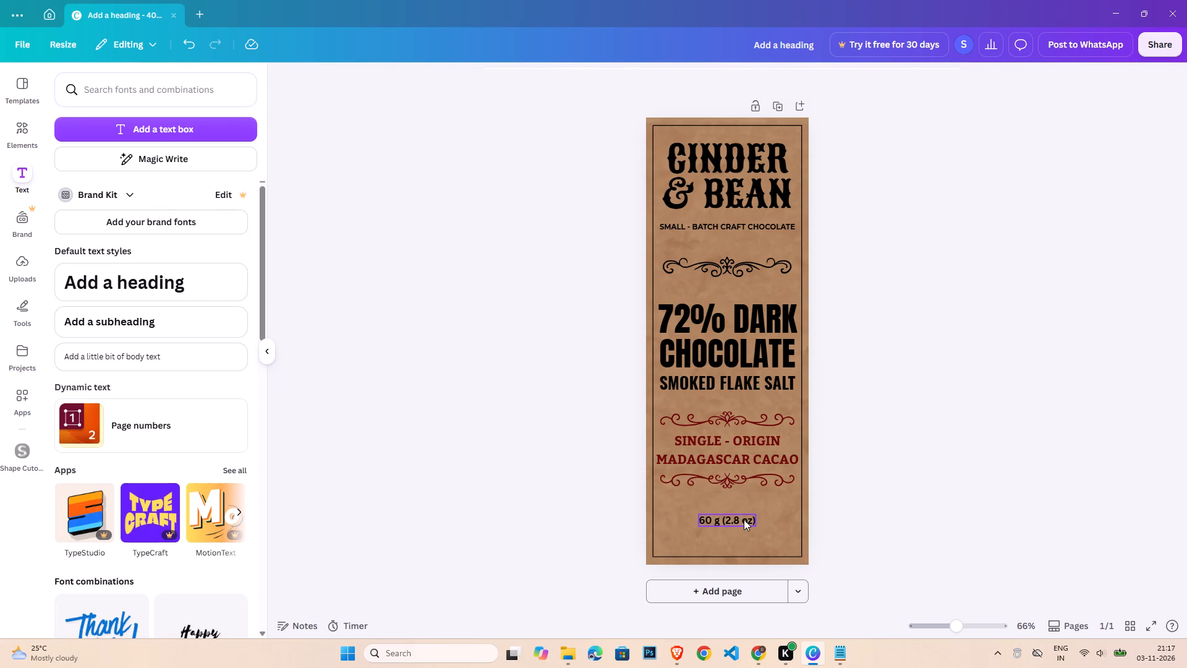
pyautogui.click(514, 77)
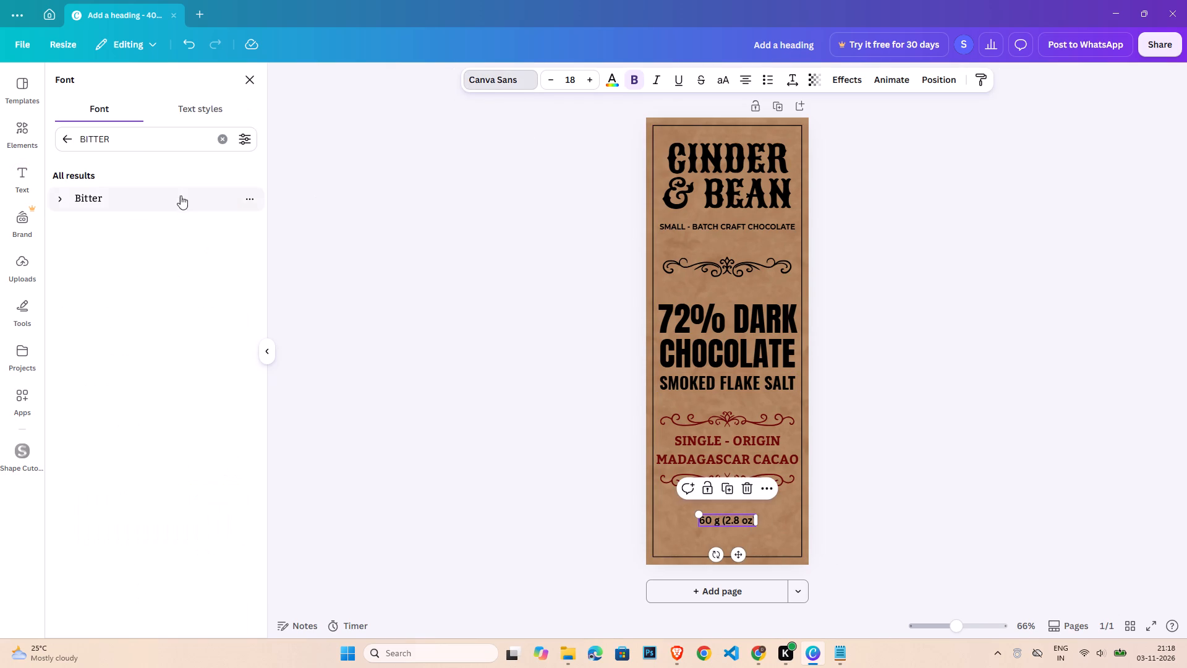
pyautogui.click(64, 139)
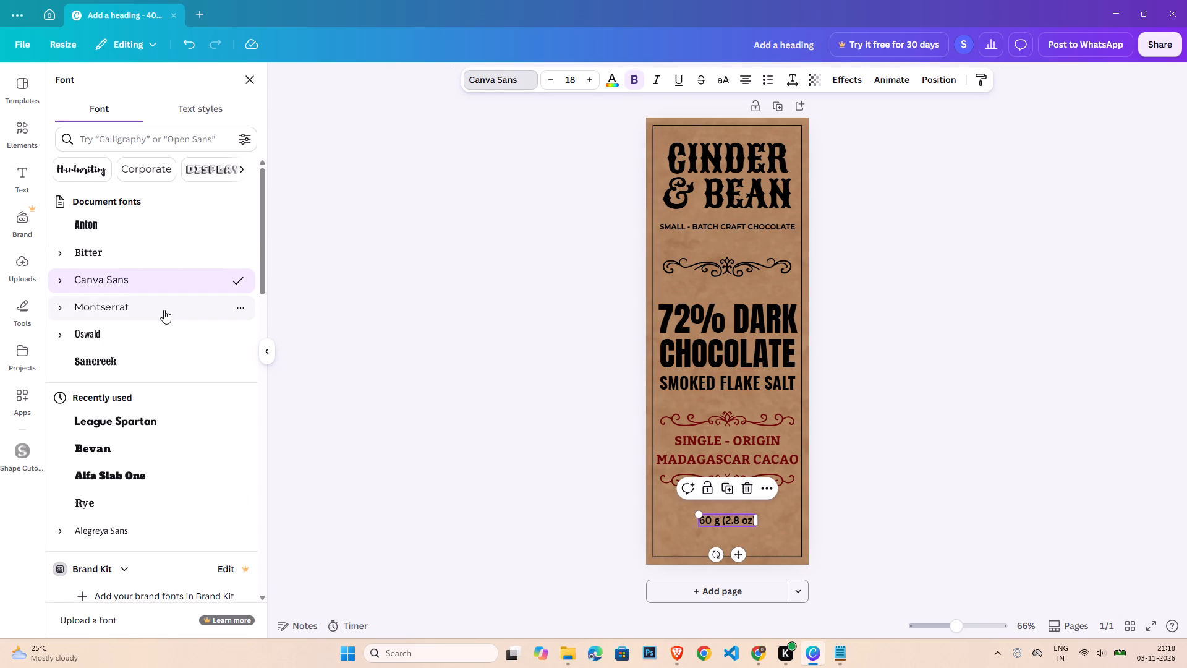
pyautogui.click(161, 327)
pyautogui.doubleClick(892, 513)
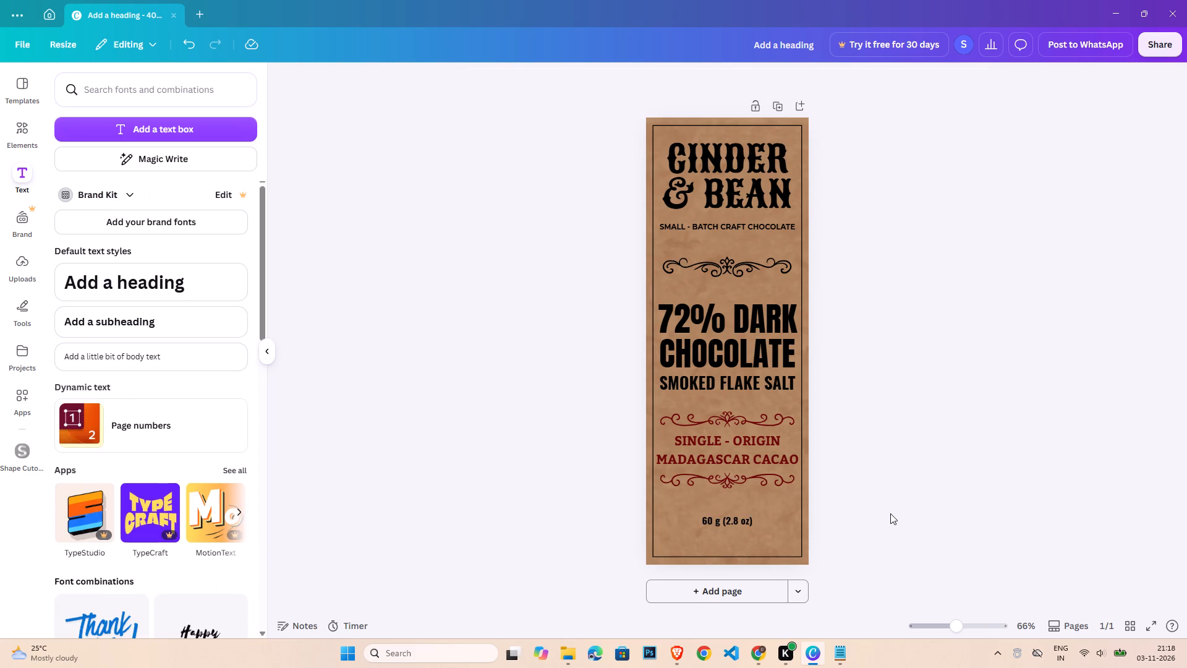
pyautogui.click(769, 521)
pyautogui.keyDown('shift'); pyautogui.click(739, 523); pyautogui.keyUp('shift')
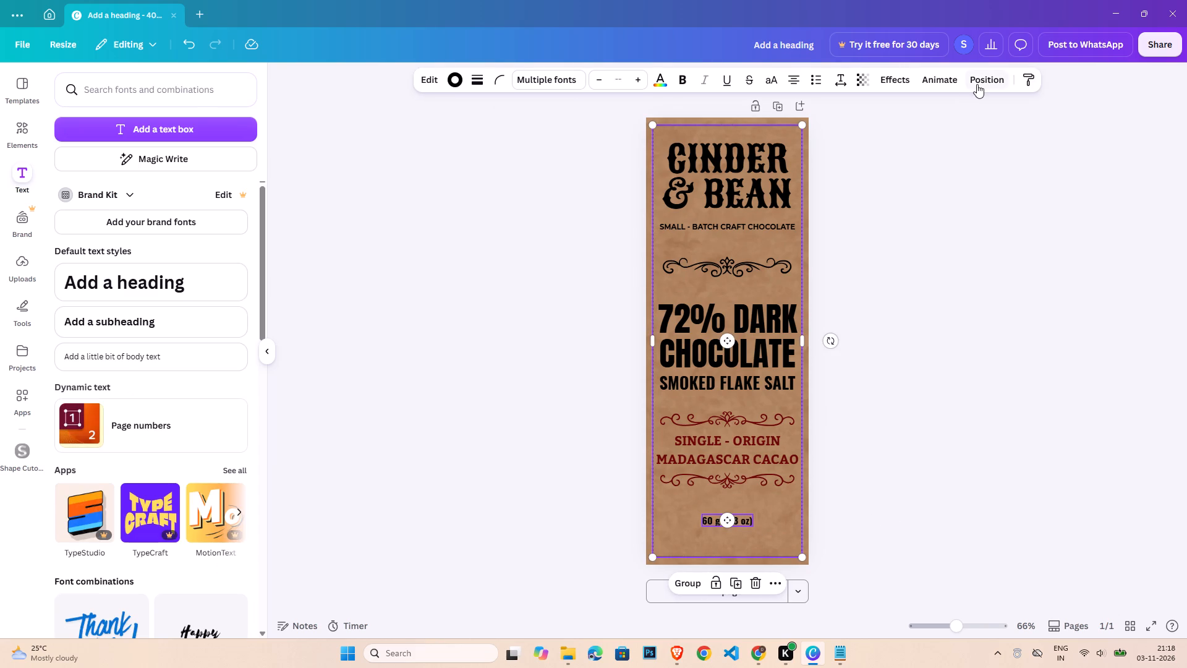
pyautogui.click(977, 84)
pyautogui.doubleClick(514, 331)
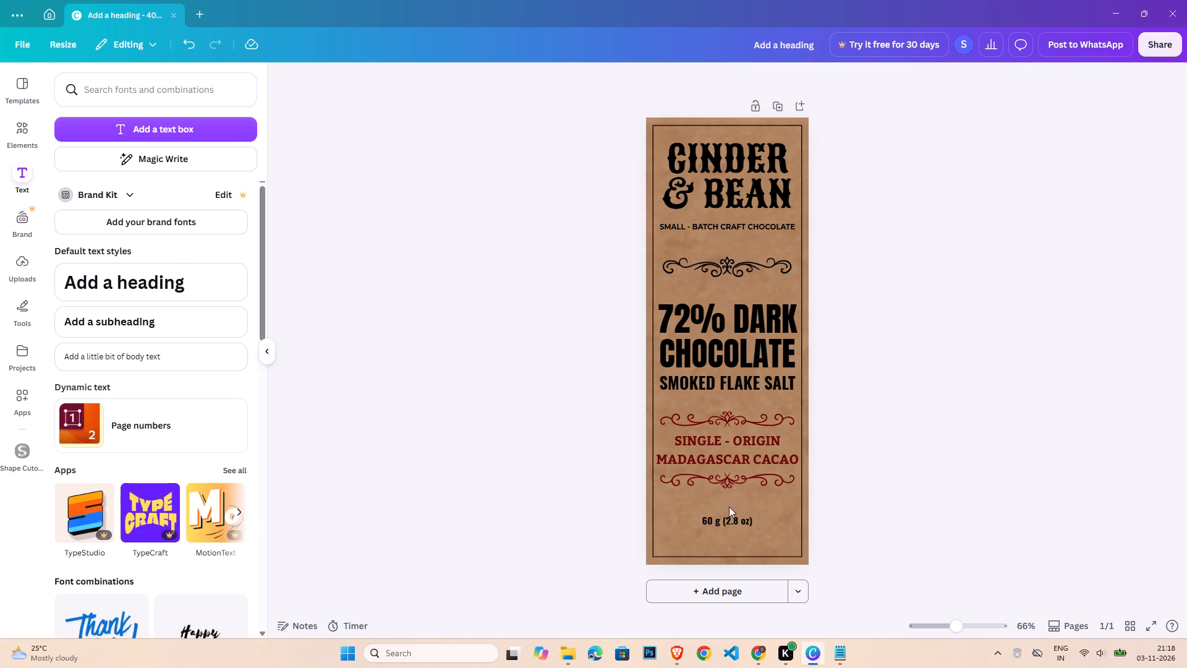
# Resize the "60 g (2.8 oz)" text to about size 19.2.
pyautogui.moveTo(742, 516); pyautogui.dragTo(736, 518)
pyautogui.click(742, 524)
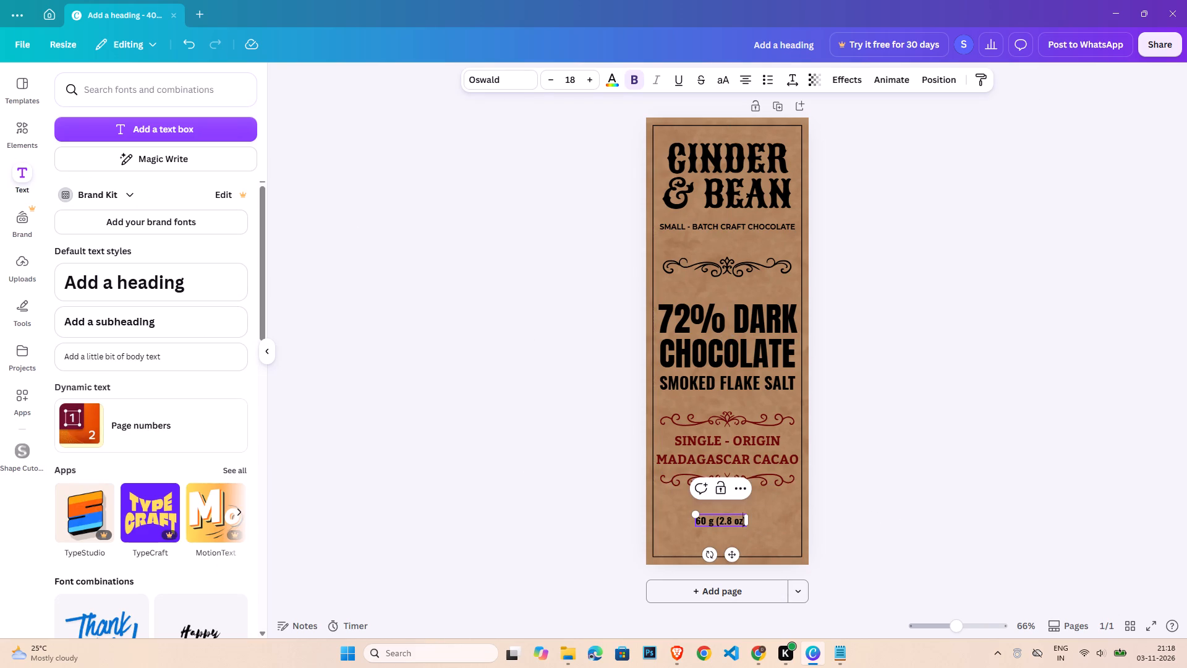
pyautogui.click(746, 527)
pyautogui.click(735, 523)
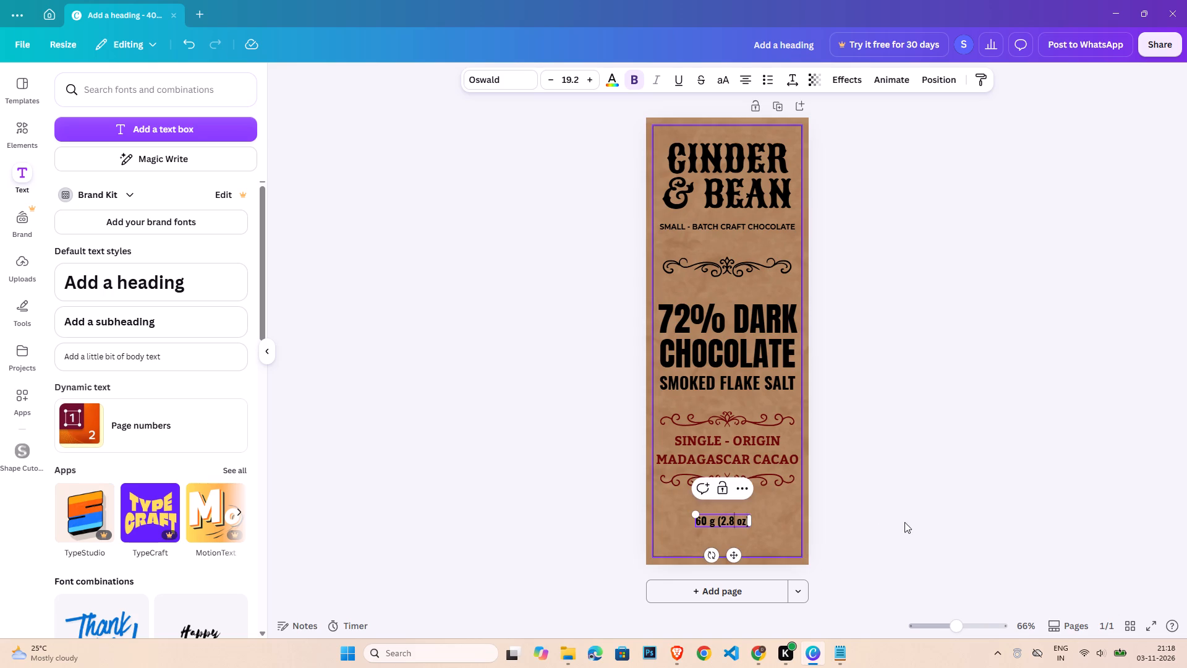
# Centre the "60 g (2.8 oz)" text horizontally with the label's rectangular border.
pyautogui.click(904, 522)
pyautogui.click(802, 501)
pyautogui.keyDown('shift'); pyautogui.click(740, 515); pyautogui.keyUp('shift')
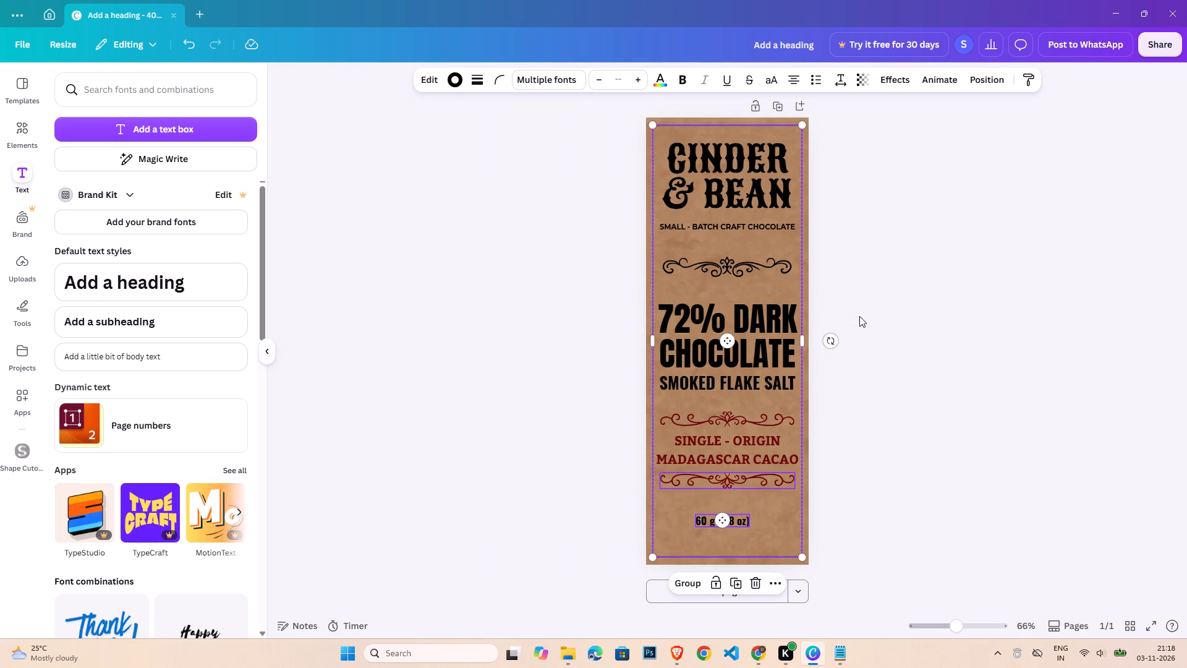
pyautogui.click(992, 85)
pyautogui.click(184, 262)
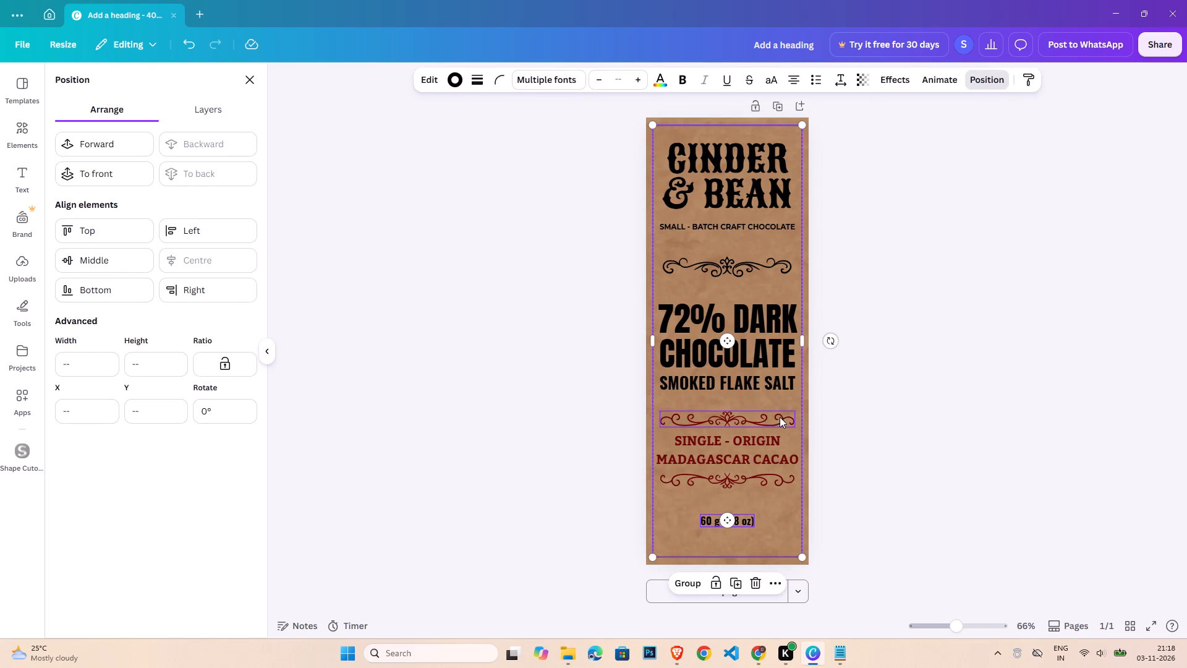
pyautogui.doubleClick(916, 429)
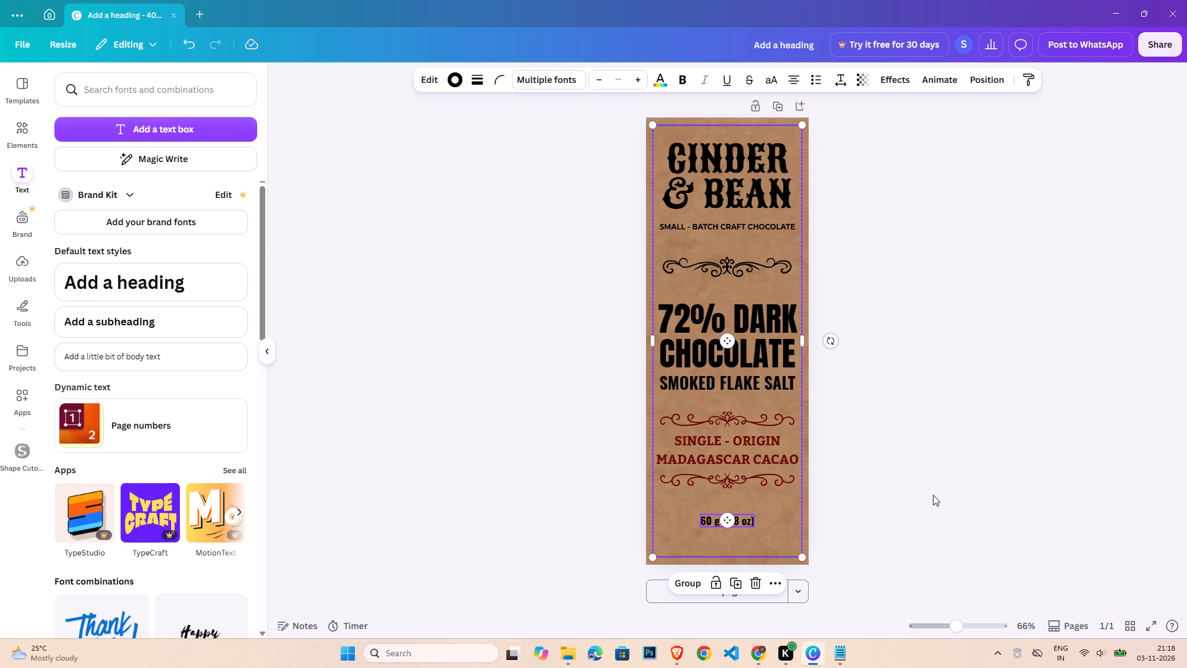
pyautogui.click(938, 499)
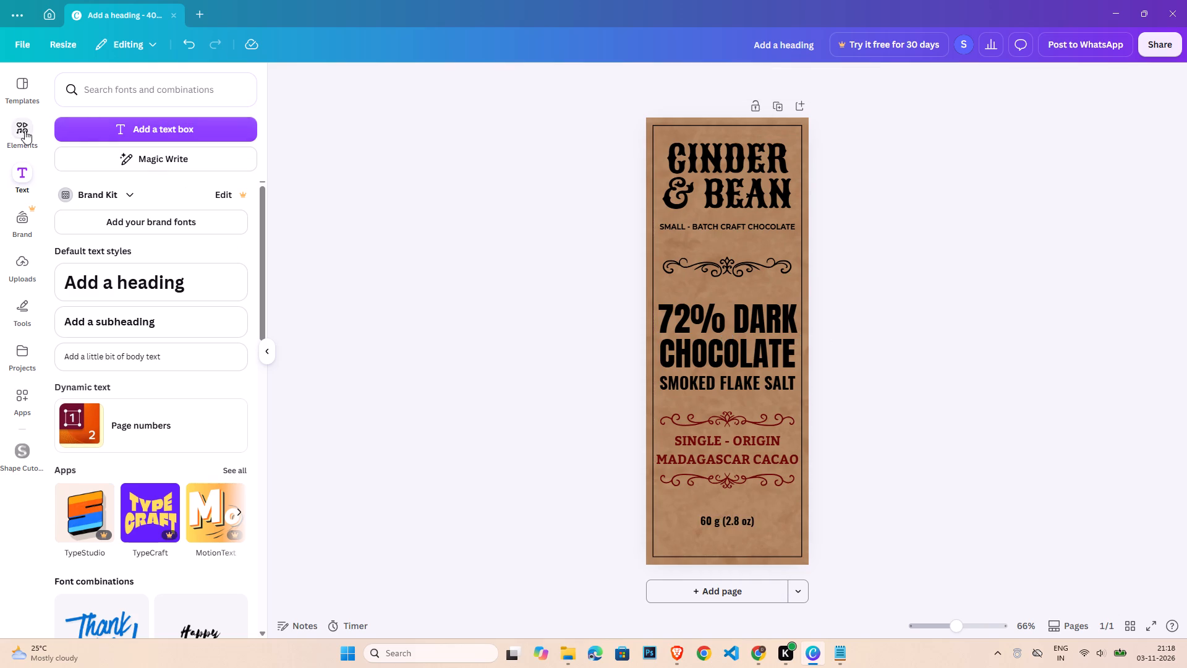
# Search the graphics for "star" and add a solid black five-pointed star to the label.
pyautogui.click(24, 131)
pyautogui.doubleClick(114, 96)
pyautogui.write('star')
pyautogui.press('Return')
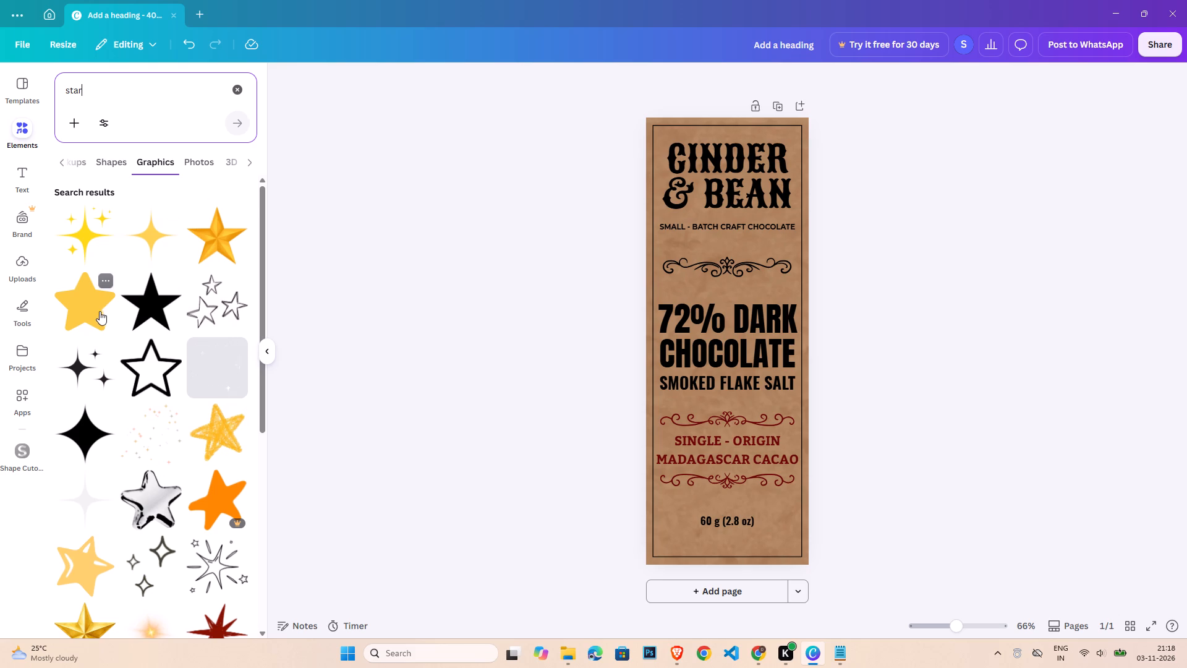
pyautogui.scroll(-2, 95, 315)
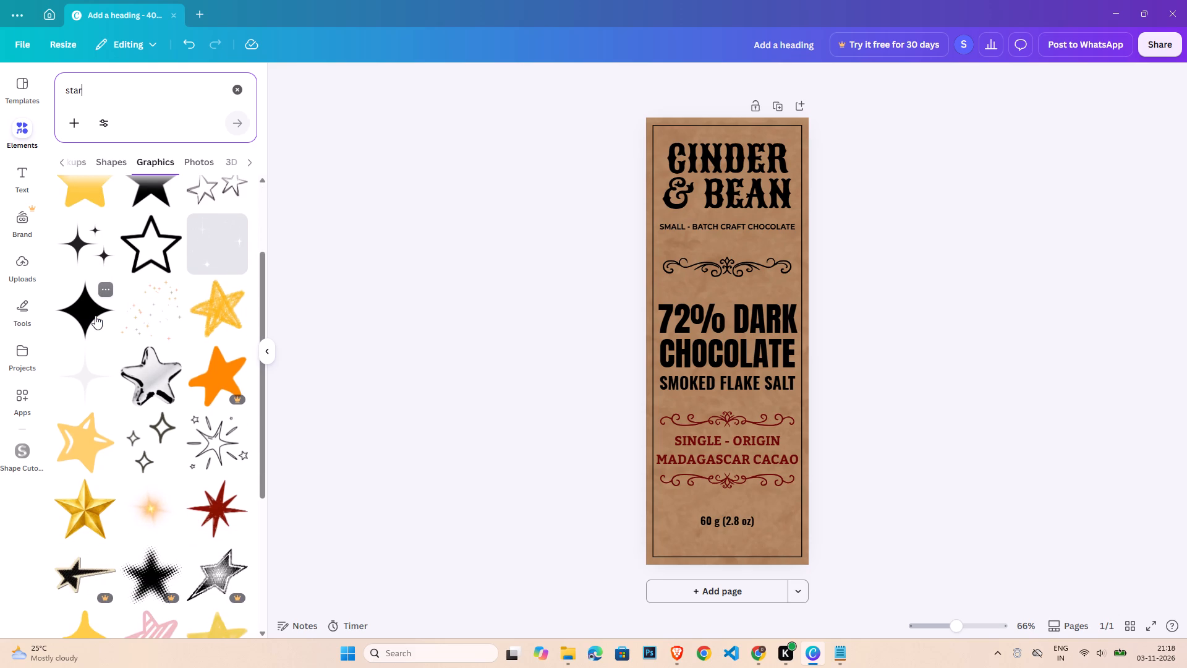
pyautogui.scroll(-3, 95, 315)
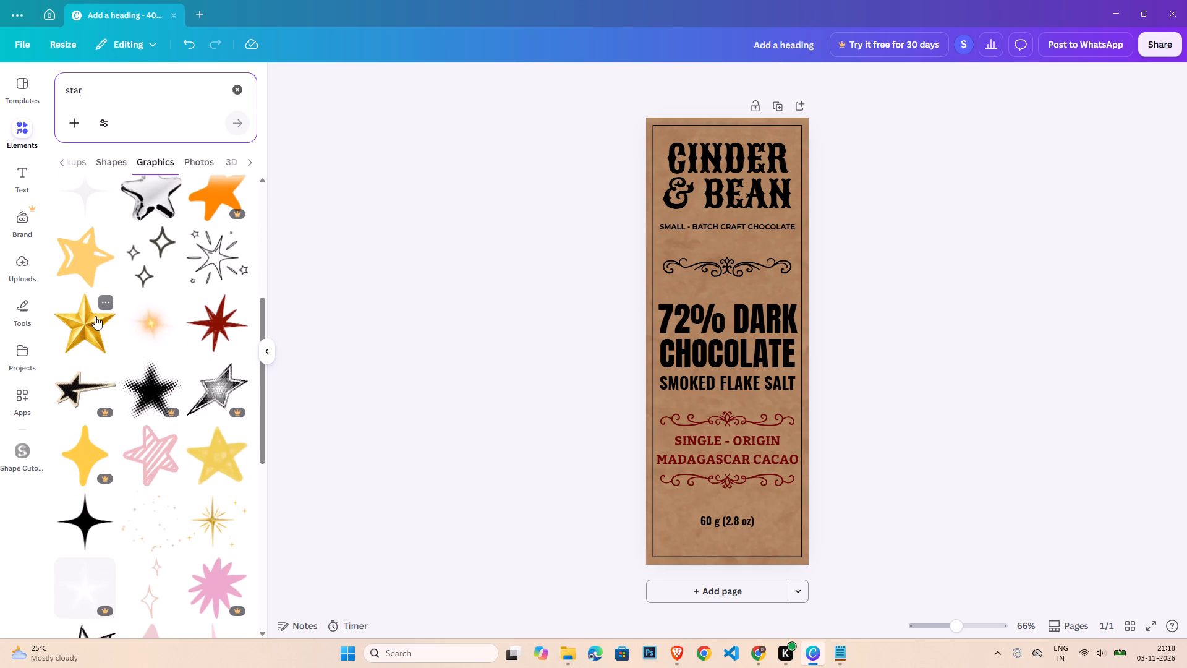
pyautogui.scroll(-3, 96, 323)
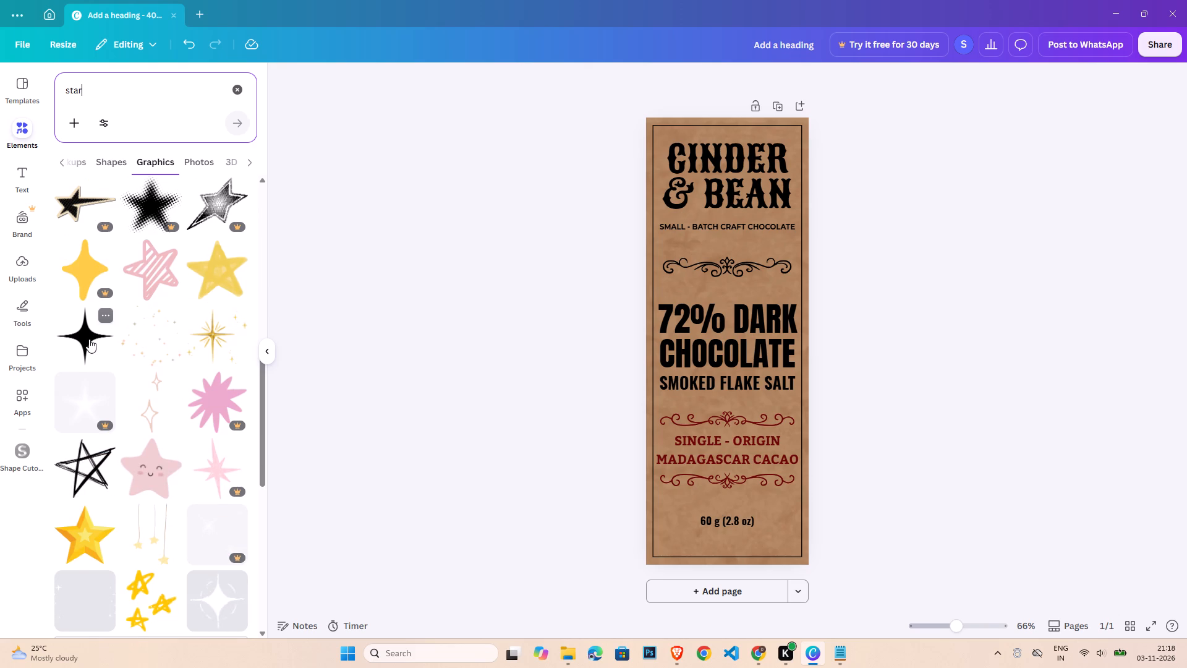
pyautogui.scroll(-5, 89, 339)
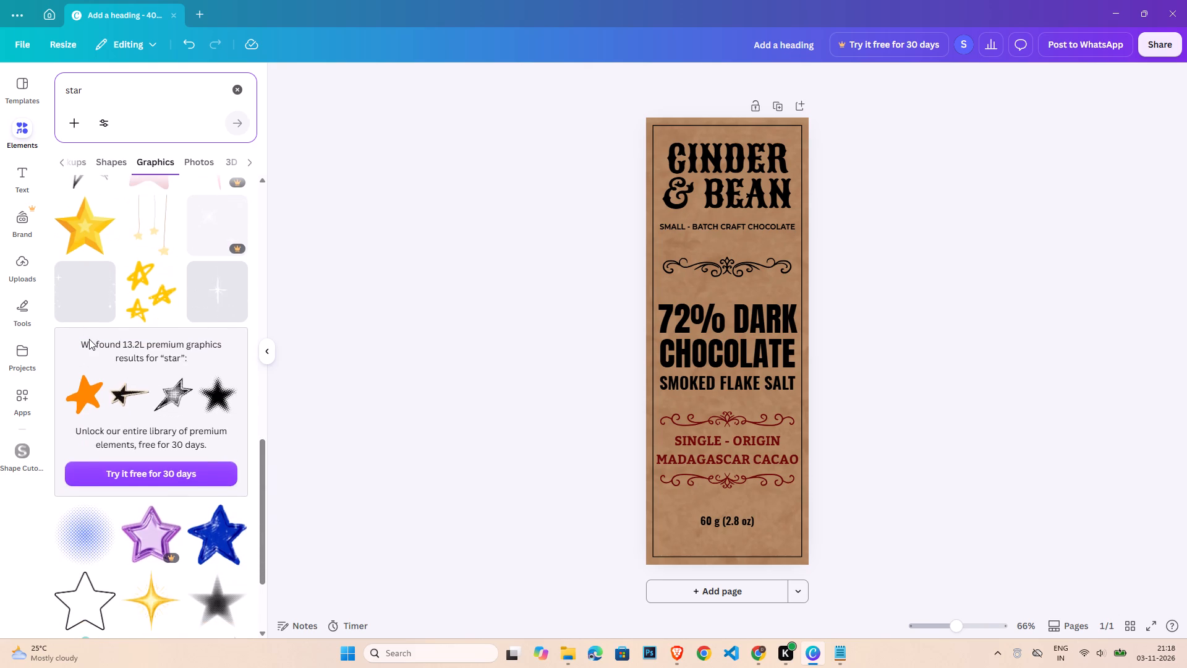
pyautogui.scroll(-6, 89, 339)
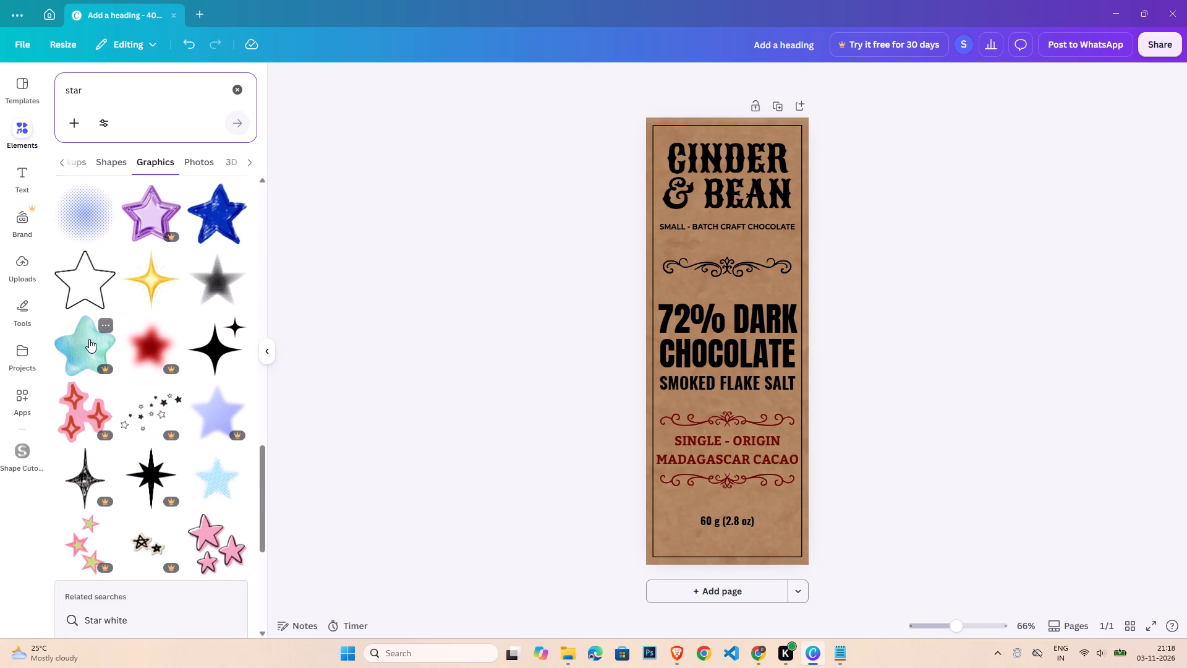
pyautogui.scroll(-5, 89, 339)
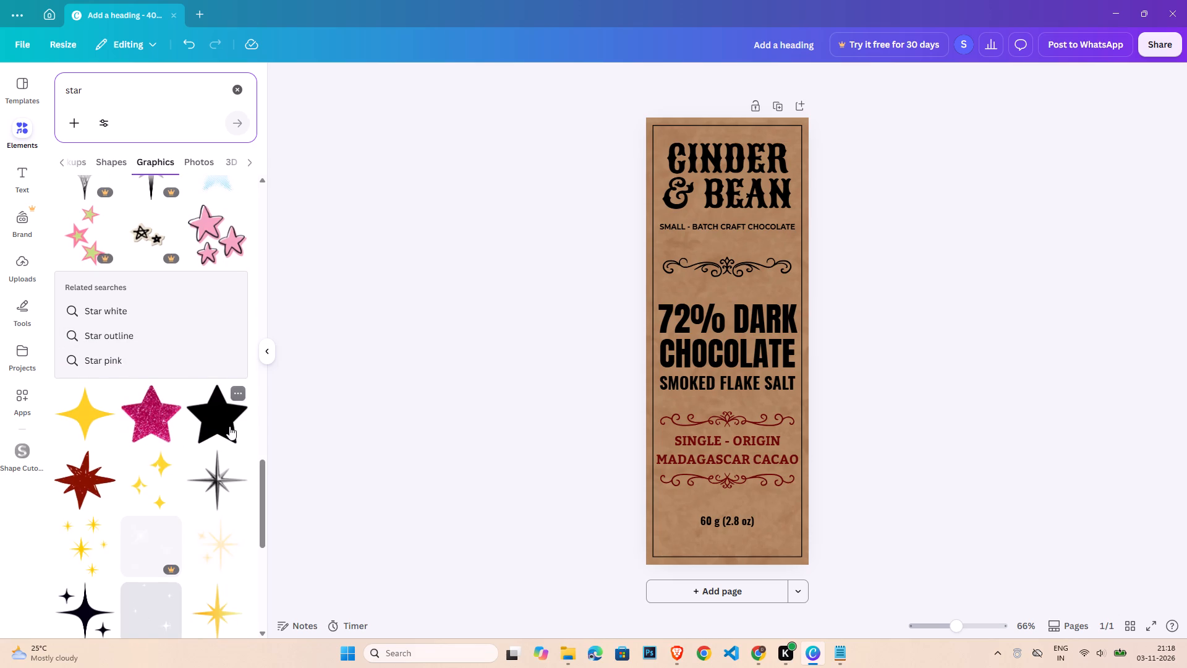
pyautogui.click(226, 423)
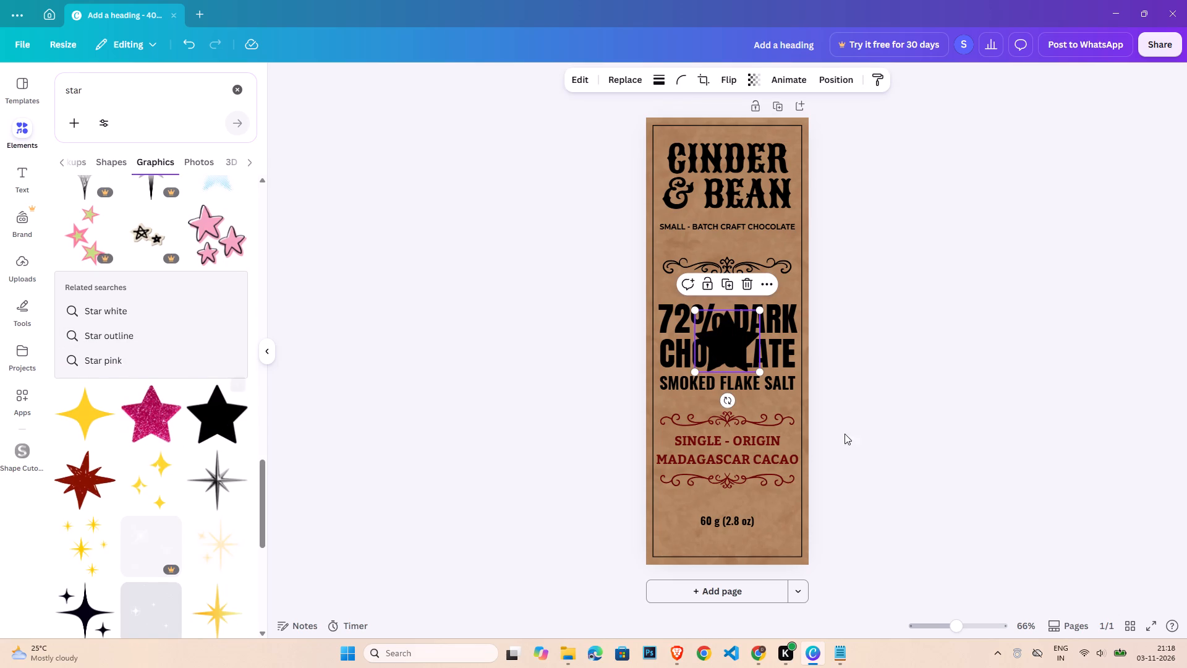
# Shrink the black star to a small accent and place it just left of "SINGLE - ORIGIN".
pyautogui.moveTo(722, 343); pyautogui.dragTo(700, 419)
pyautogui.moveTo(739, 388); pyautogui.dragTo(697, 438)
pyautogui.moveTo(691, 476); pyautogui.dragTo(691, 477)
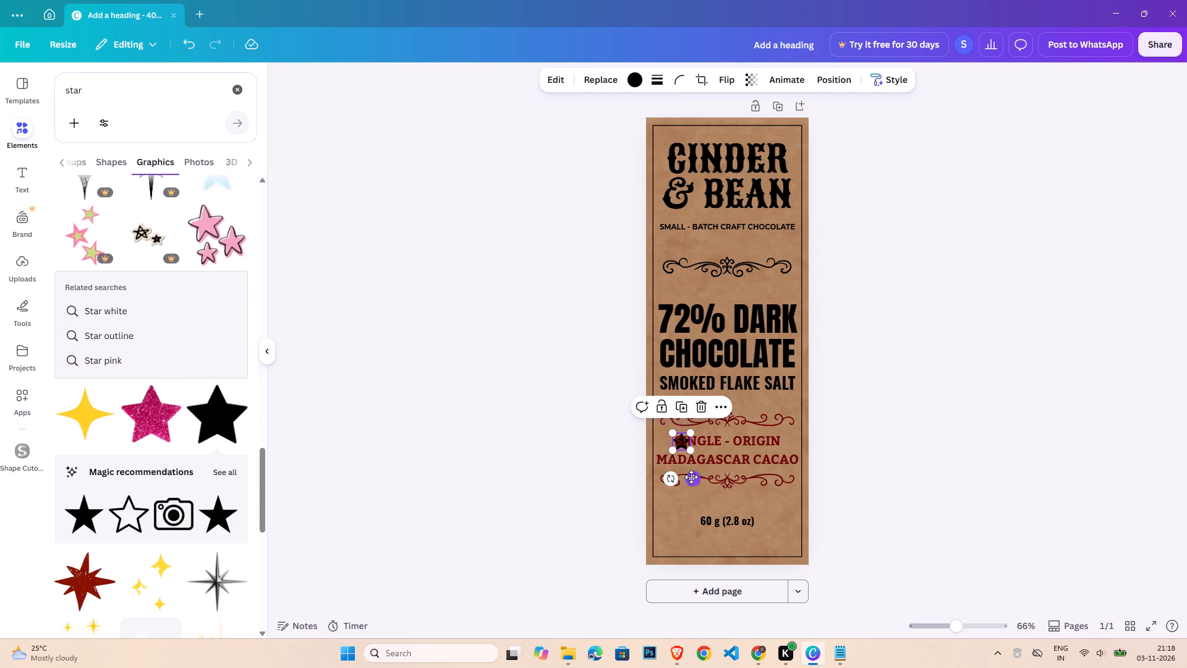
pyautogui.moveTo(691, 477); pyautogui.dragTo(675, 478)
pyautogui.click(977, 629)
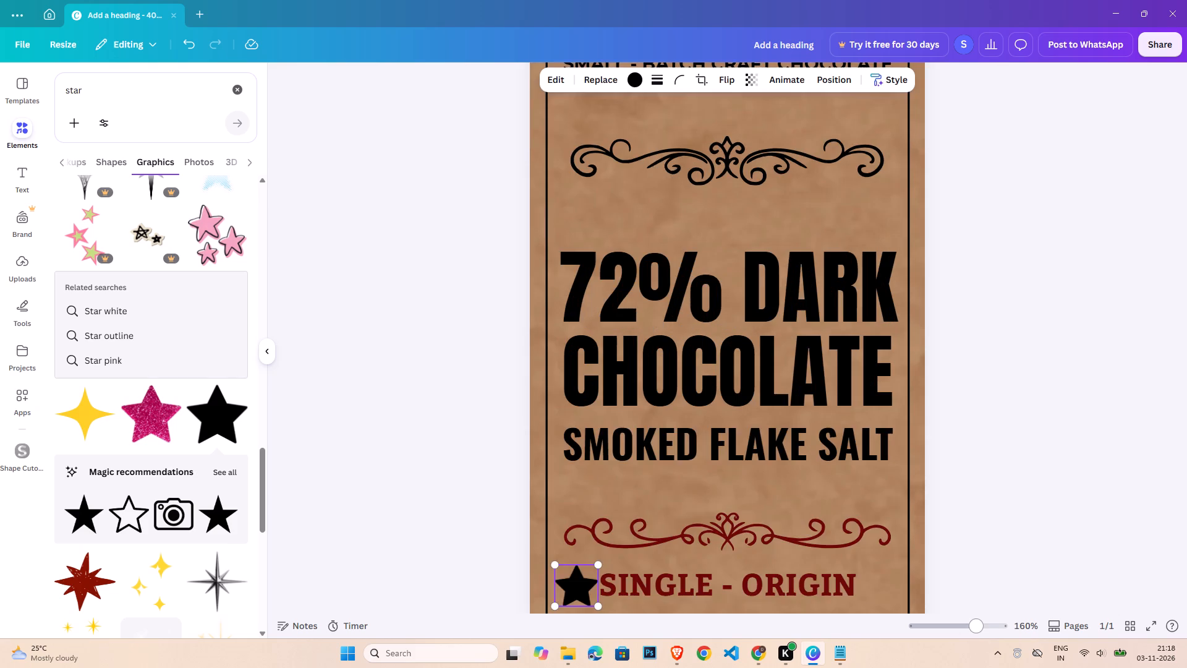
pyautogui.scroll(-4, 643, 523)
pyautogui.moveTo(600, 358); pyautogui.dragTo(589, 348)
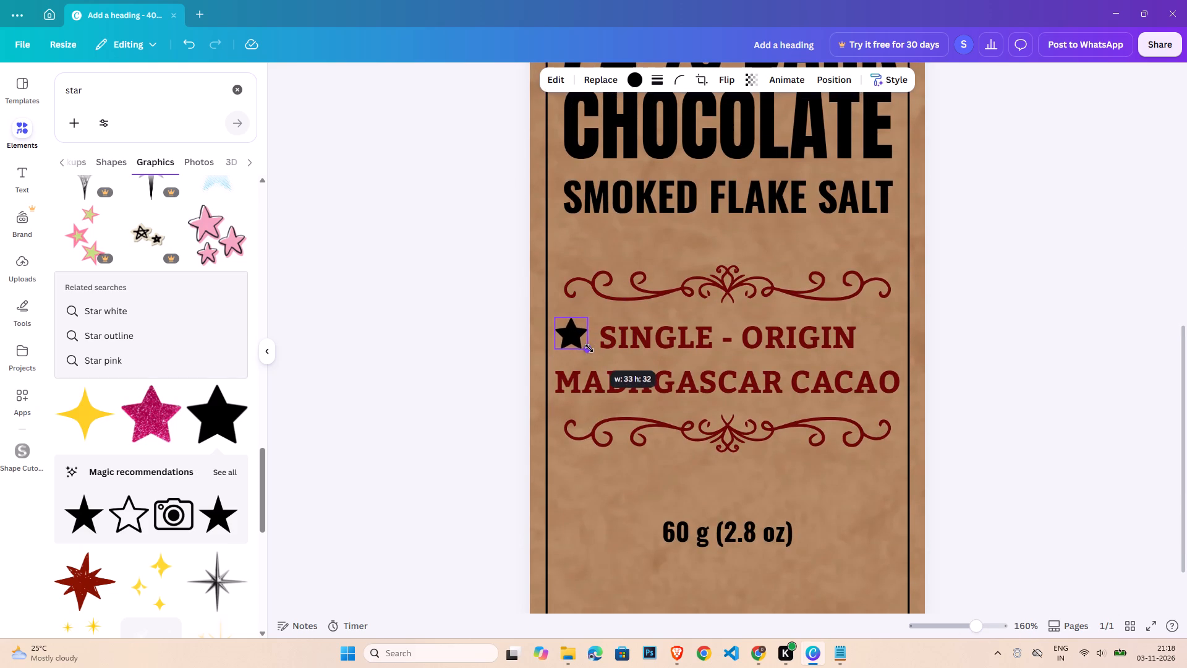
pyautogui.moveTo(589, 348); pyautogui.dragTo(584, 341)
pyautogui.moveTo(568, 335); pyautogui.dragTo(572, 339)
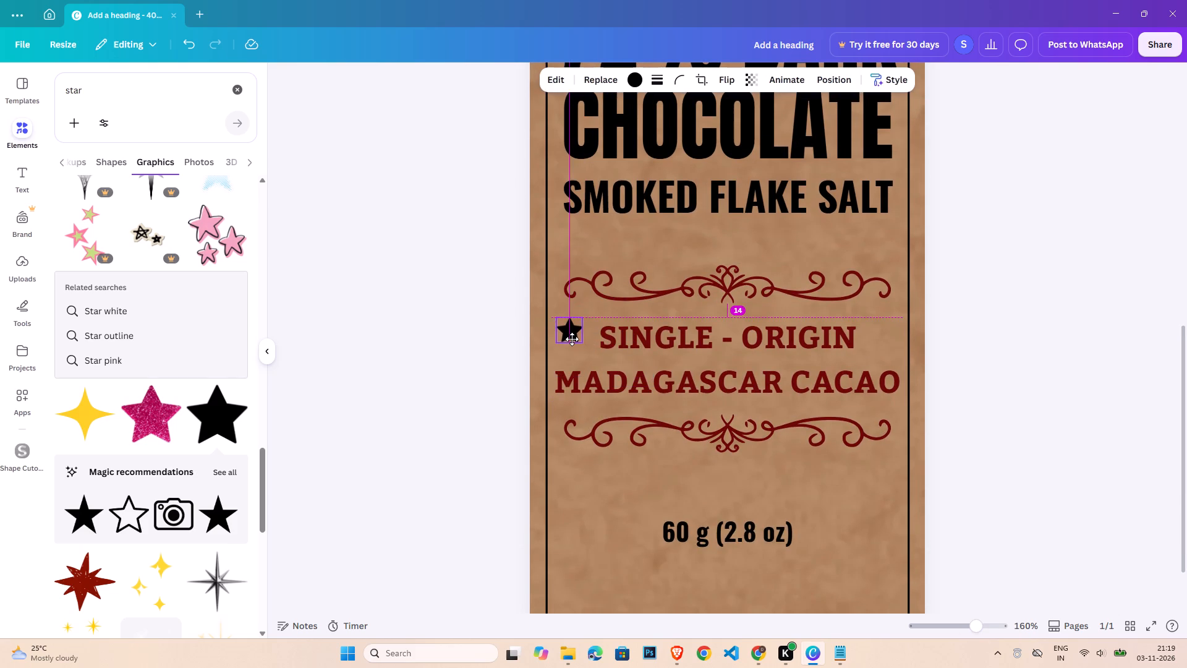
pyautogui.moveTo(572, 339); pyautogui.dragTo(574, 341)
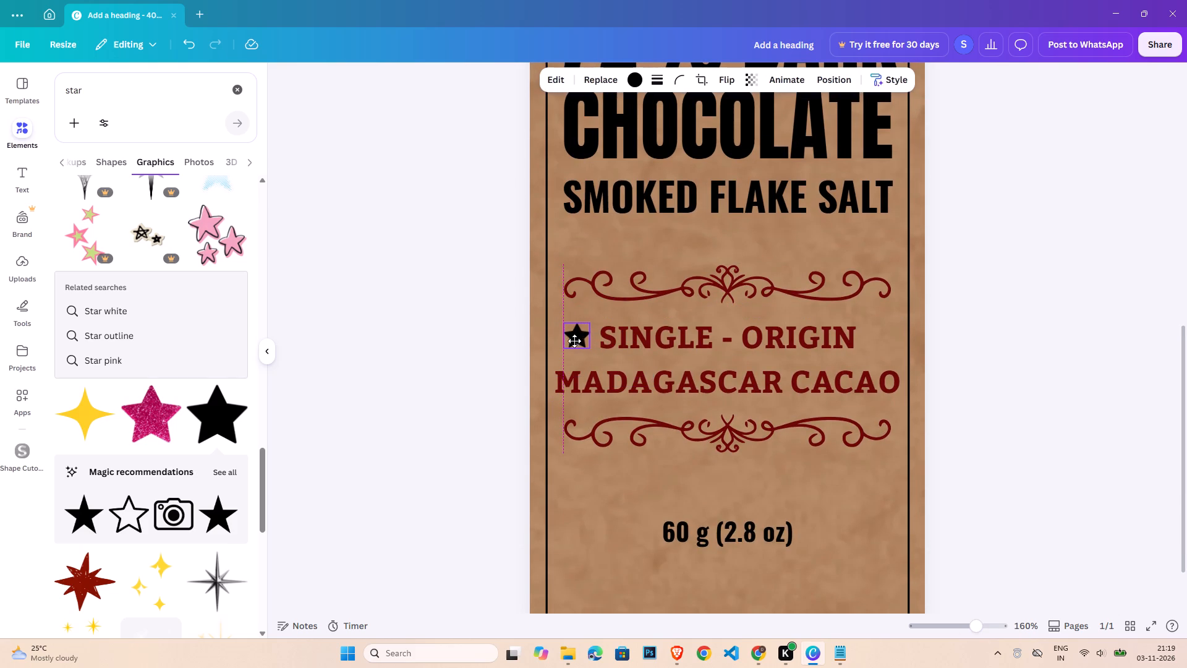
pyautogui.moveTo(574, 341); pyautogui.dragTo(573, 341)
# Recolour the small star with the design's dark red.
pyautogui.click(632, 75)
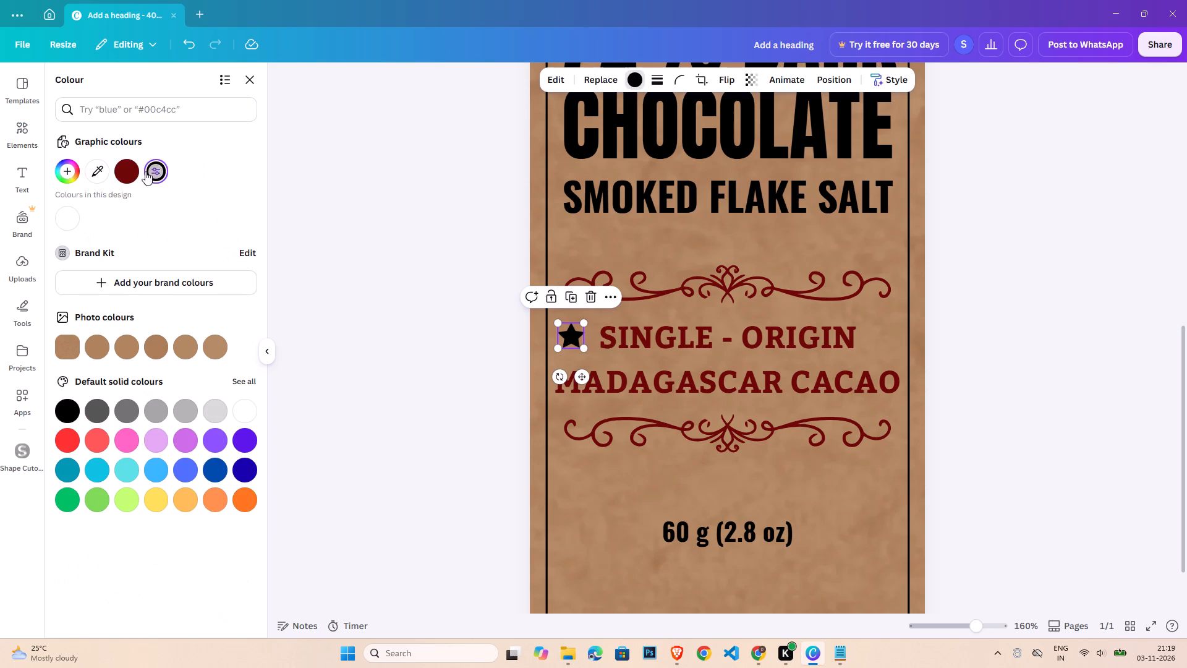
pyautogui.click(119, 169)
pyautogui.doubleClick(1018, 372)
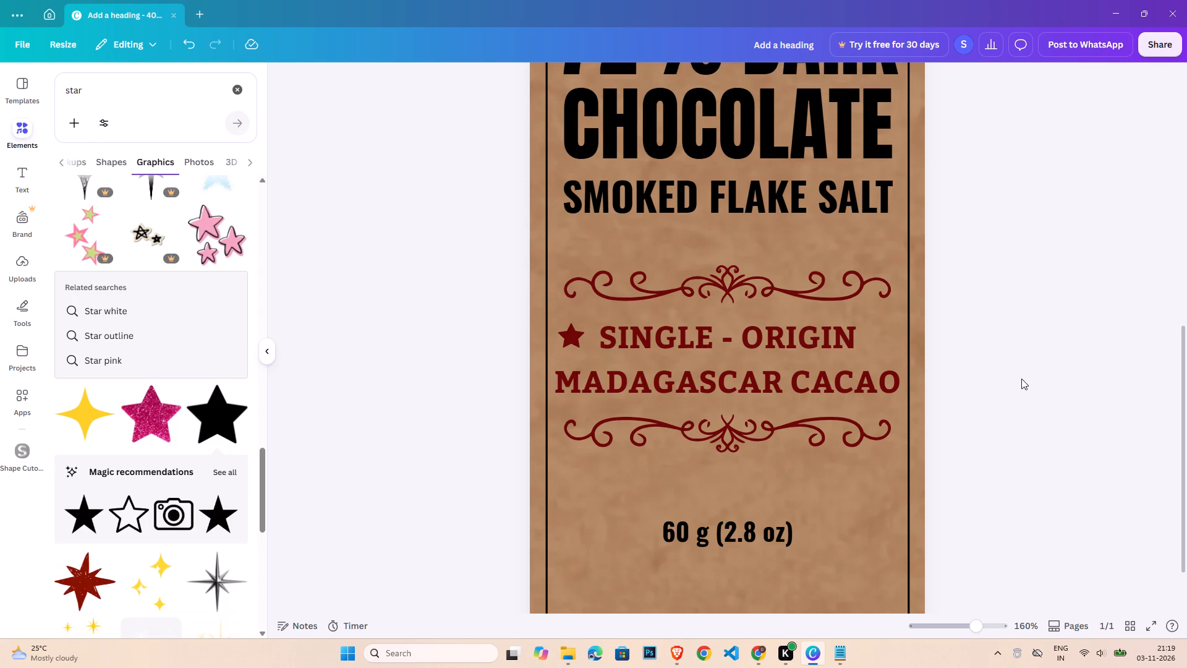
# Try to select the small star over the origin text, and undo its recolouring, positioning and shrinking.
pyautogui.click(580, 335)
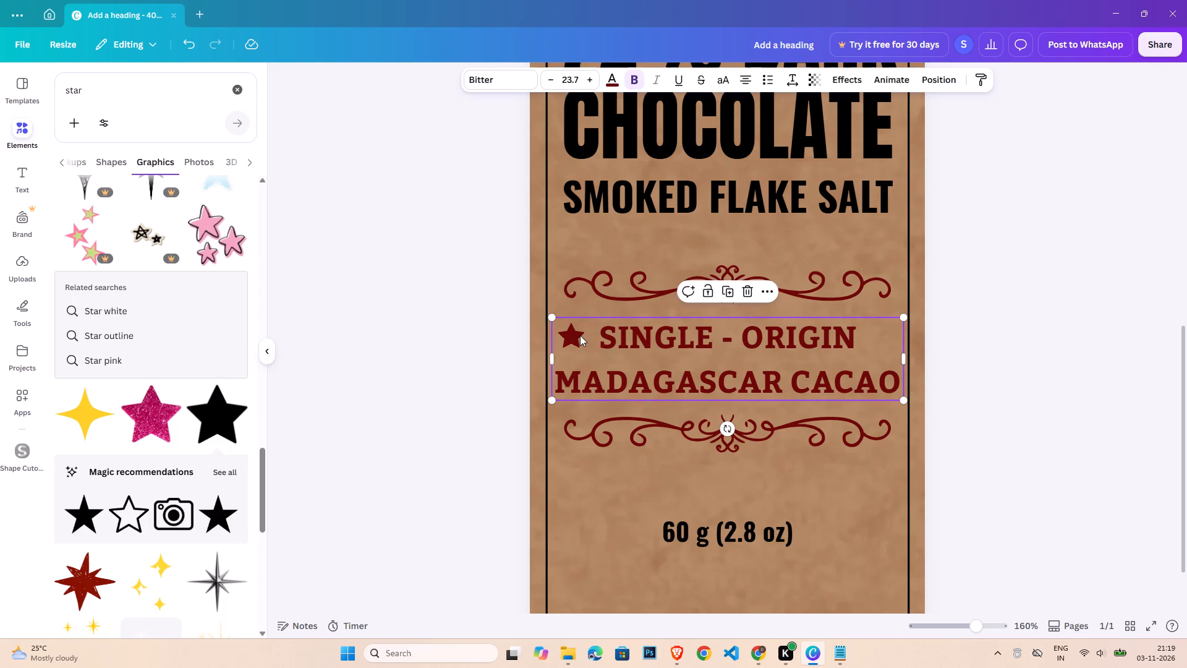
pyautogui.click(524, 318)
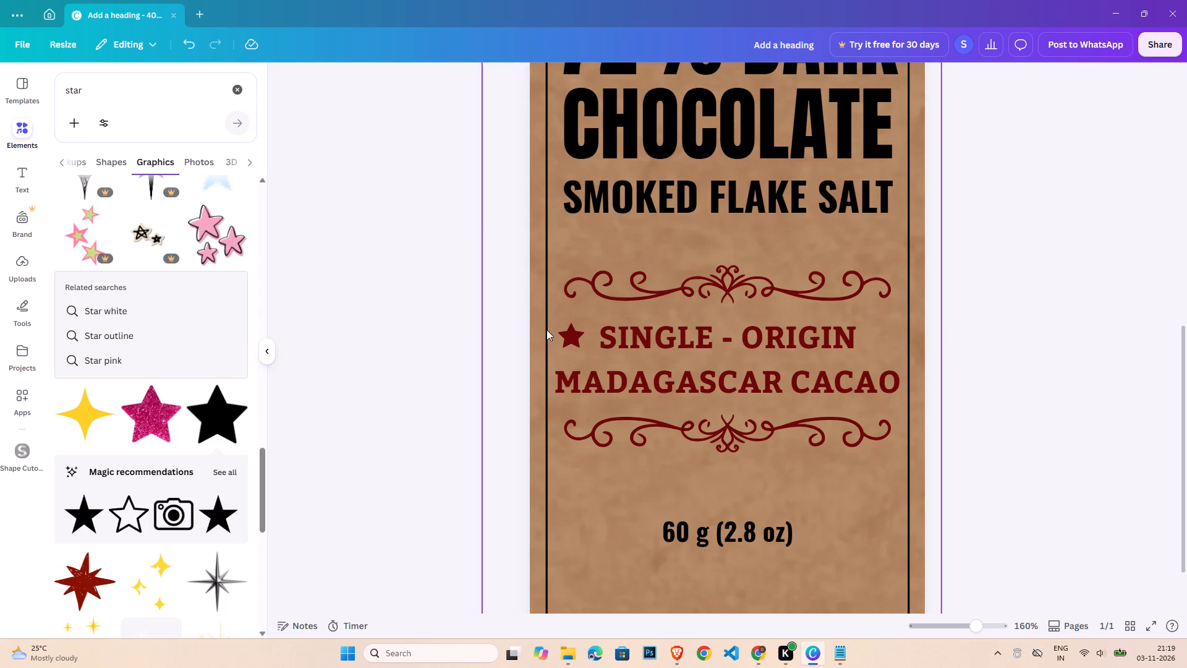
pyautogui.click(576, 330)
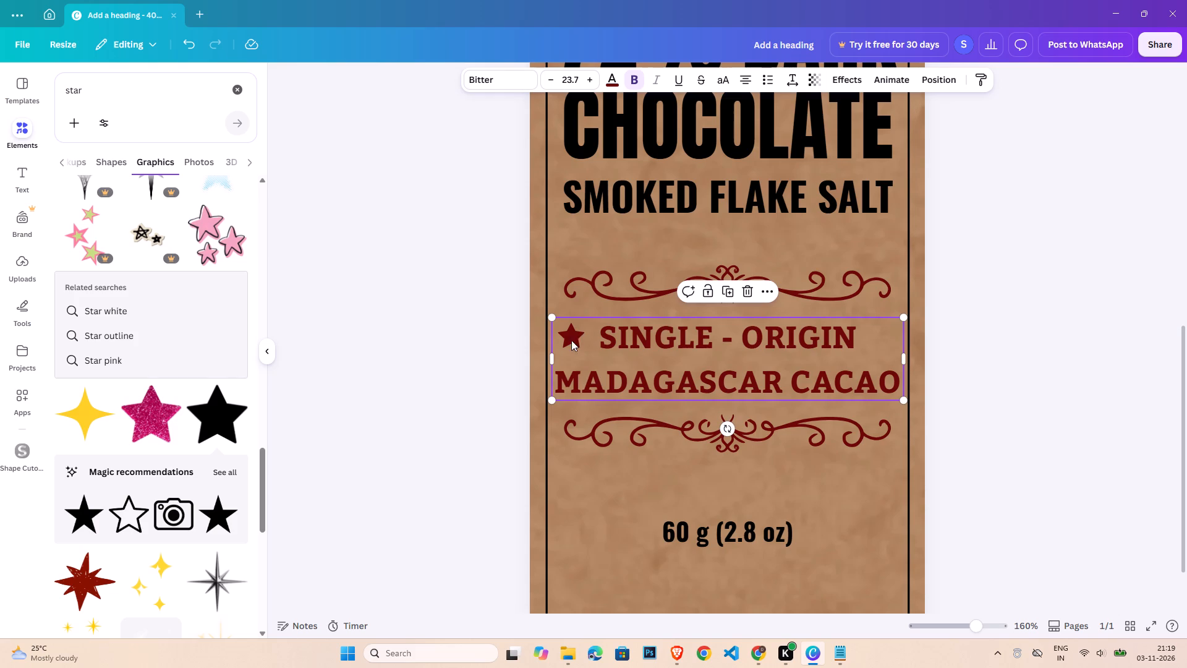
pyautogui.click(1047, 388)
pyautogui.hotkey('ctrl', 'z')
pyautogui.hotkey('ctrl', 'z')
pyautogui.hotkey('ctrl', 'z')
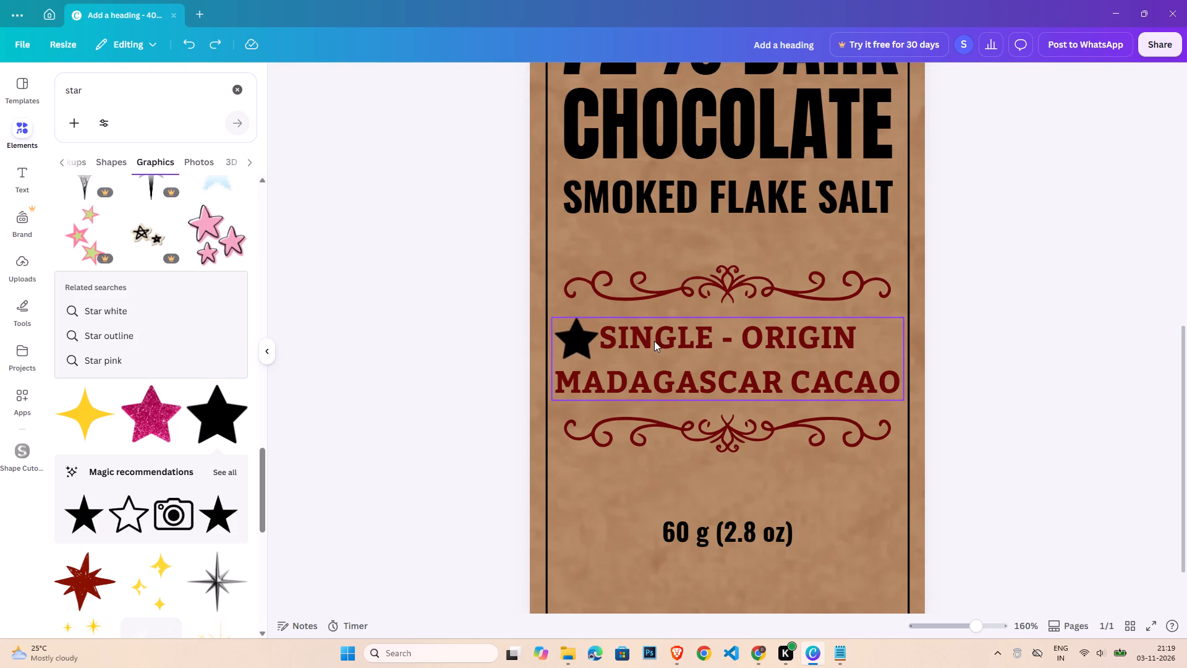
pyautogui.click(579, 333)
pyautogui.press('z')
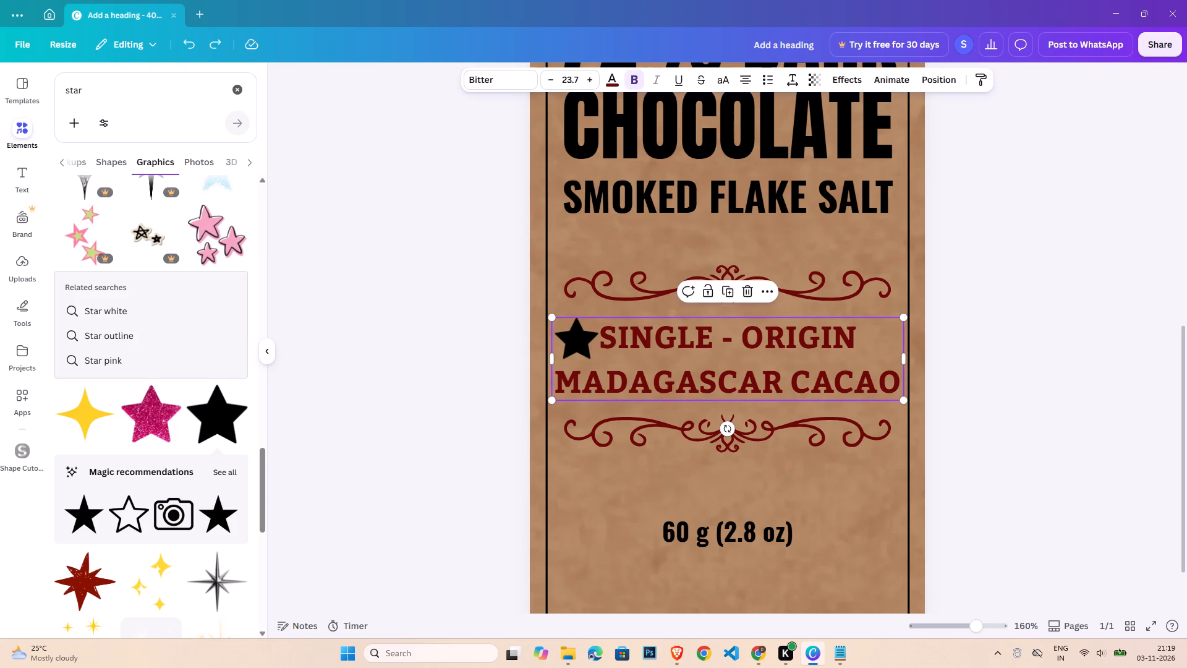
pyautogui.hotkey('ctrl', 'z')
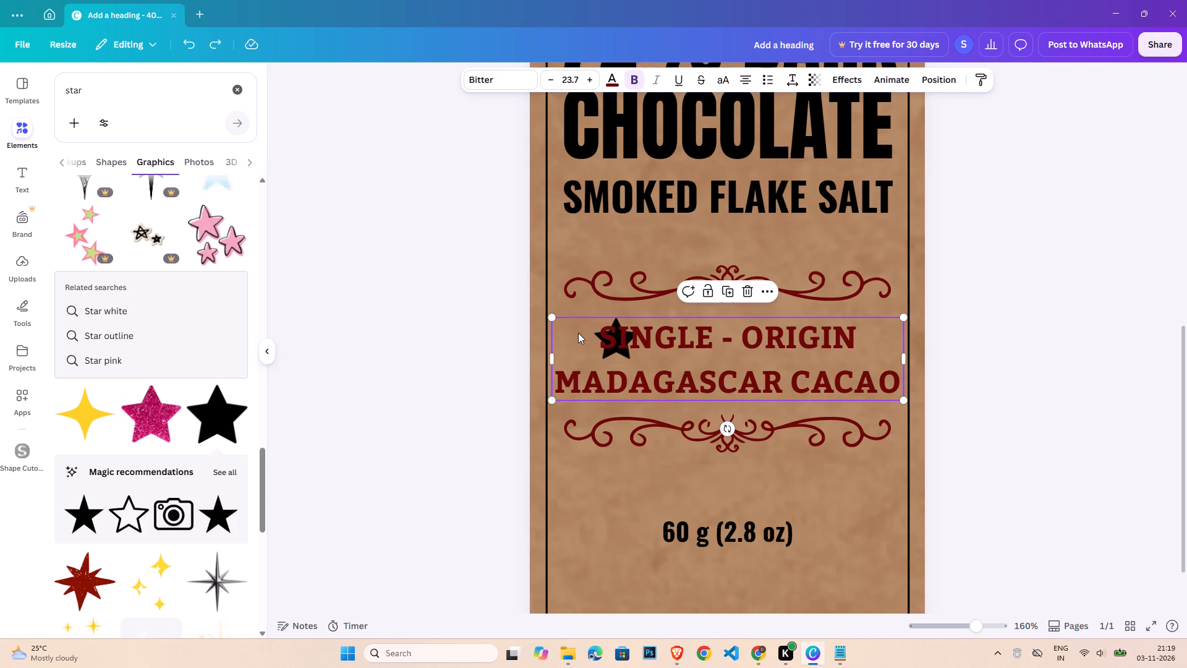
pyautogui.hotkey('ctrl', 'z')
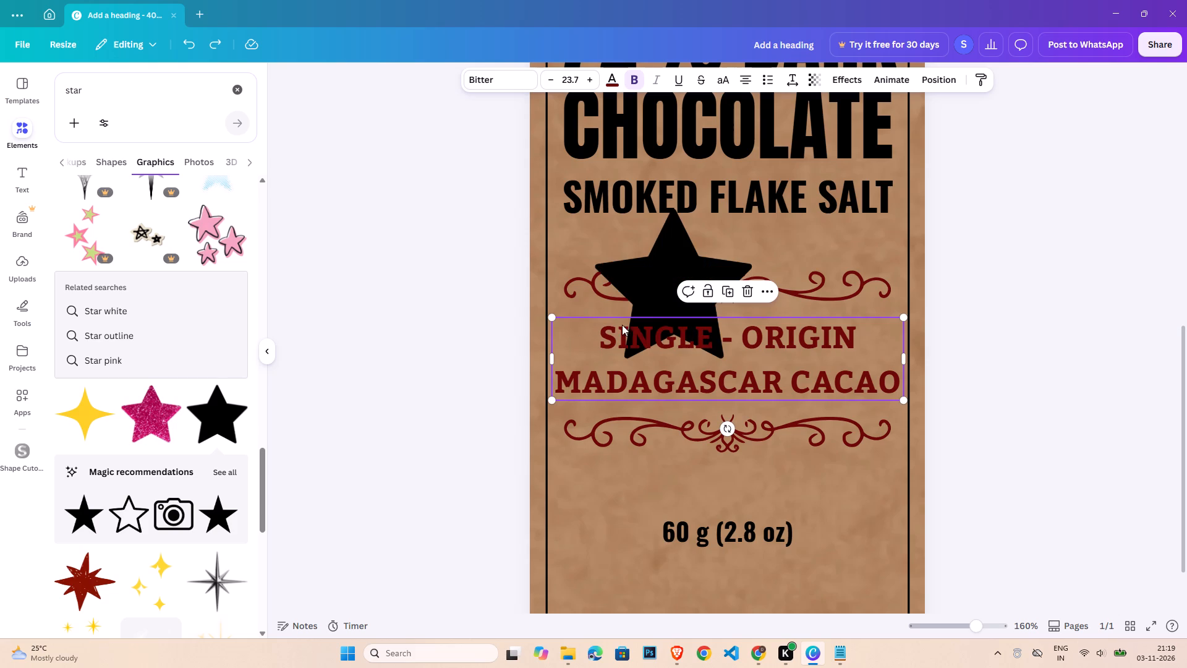
# Shrink the large black star from its corner and place it beneath the upper red divider's left end, beside "SINGLE - ORIGIN".
pyautogui.click(666, 266)
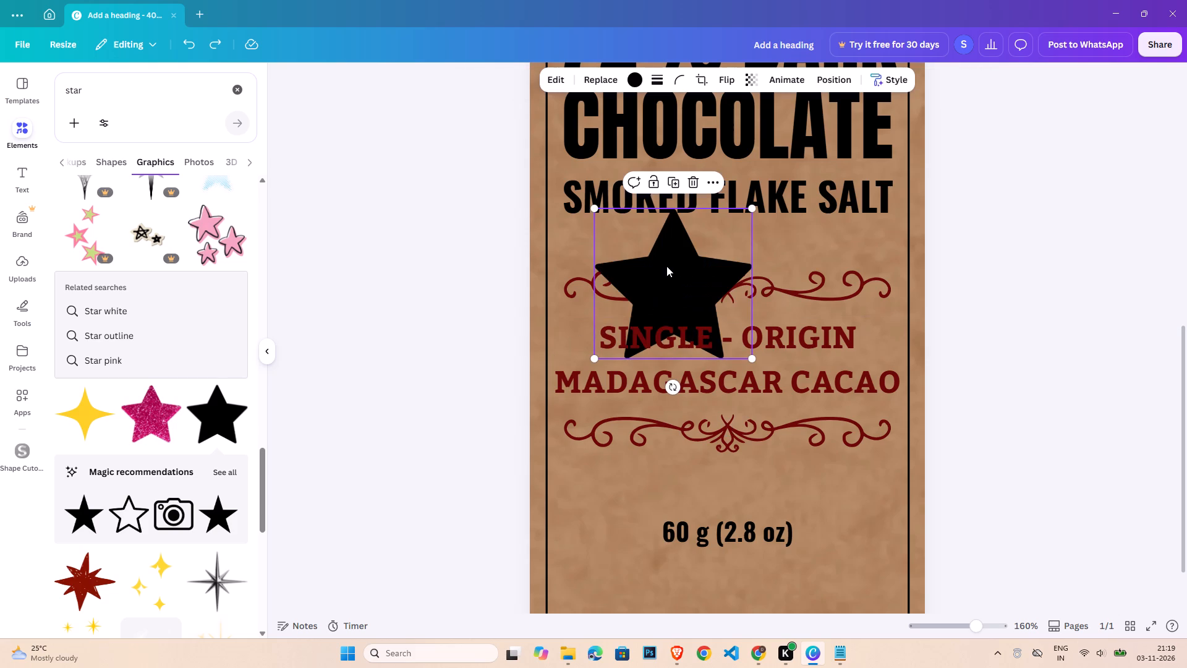
pyautogui.click(683, 233)
pyautogui.moveTo(682, 234); pyautogui.dragTo(622, 229)
pyautogui.moveTo(627, 260); pyautogui.dragTo(629, 244)
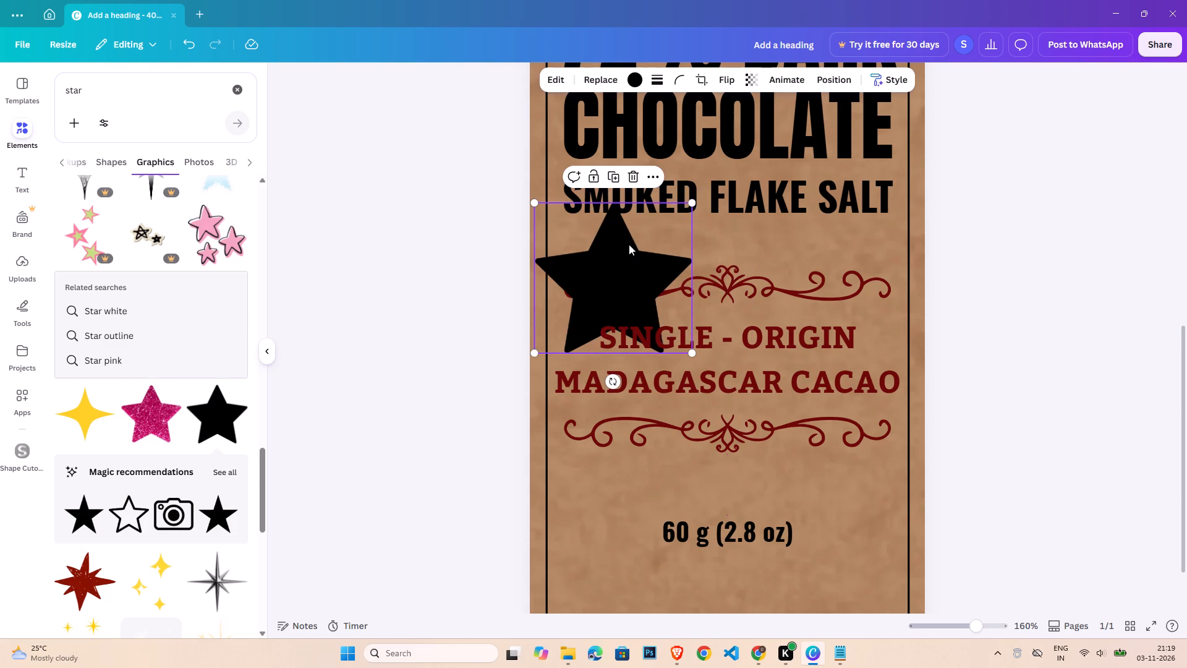
pyautogui.moveTo(629, 244); pyautogui.dragTo(637, 202)
pyautogui.moveTo(704, 142); pyautogui.dragTo(591, 210)
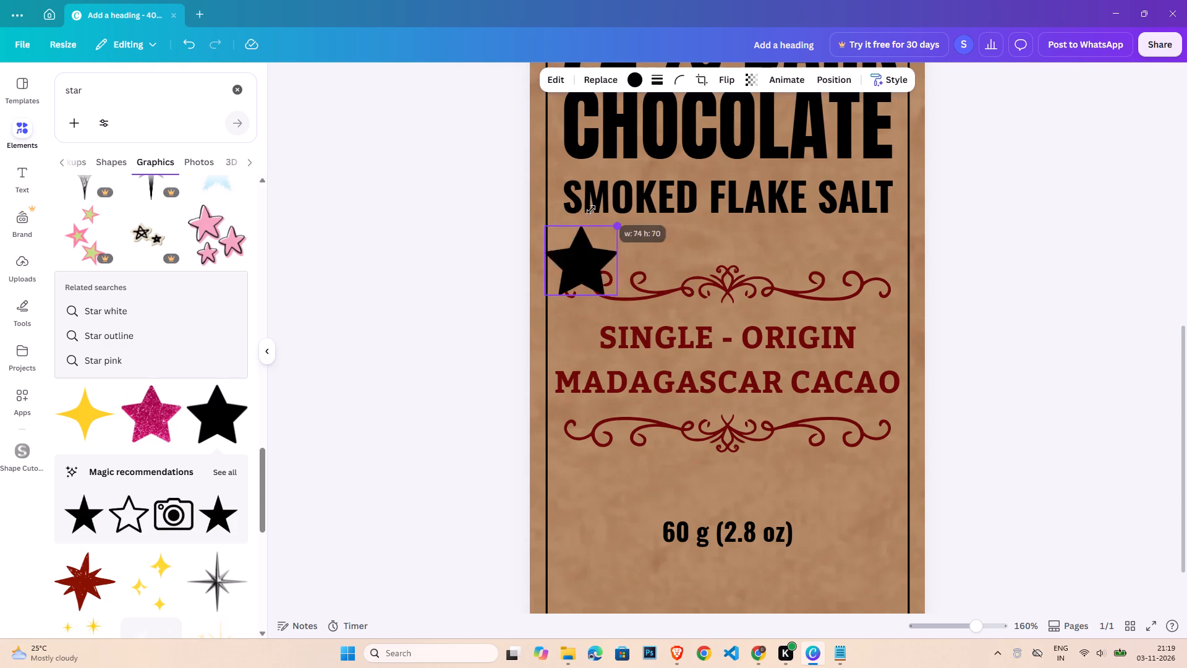
pyautogui.moveTo(591, 210); pyautogui.dragTo(558, 256)
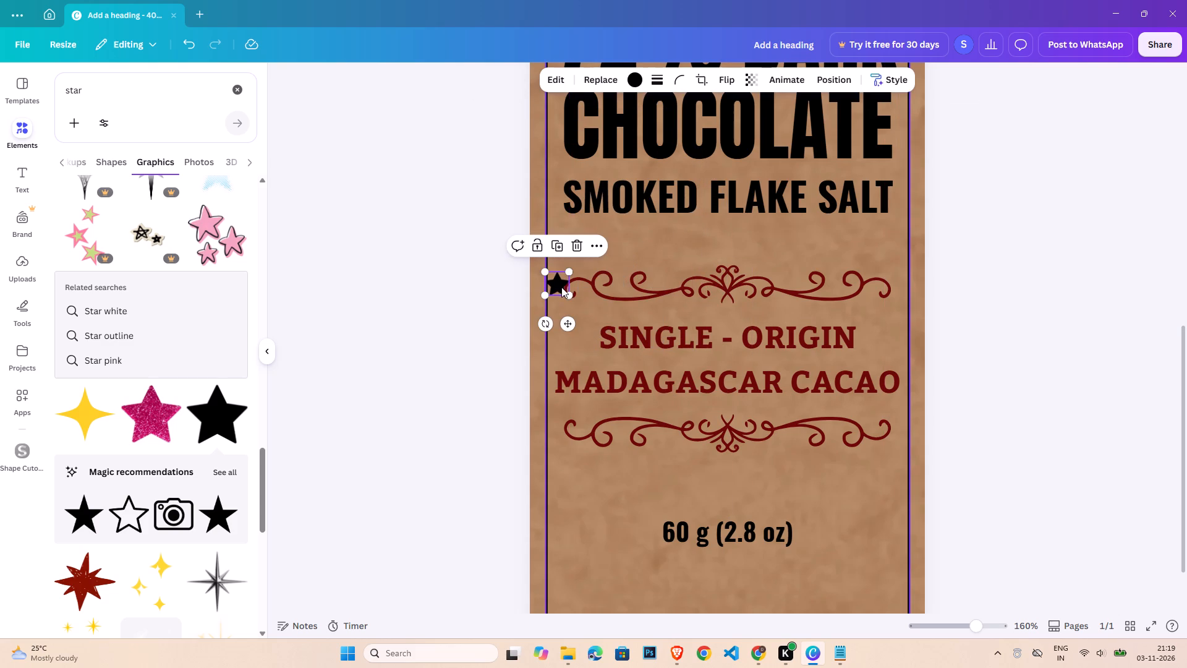
pyautogui.moveTo(564, 322); pyautogui.dragTo(574, 353)
# Recolour the small star with the design's dark red.
pyautogui.click(640, 84)
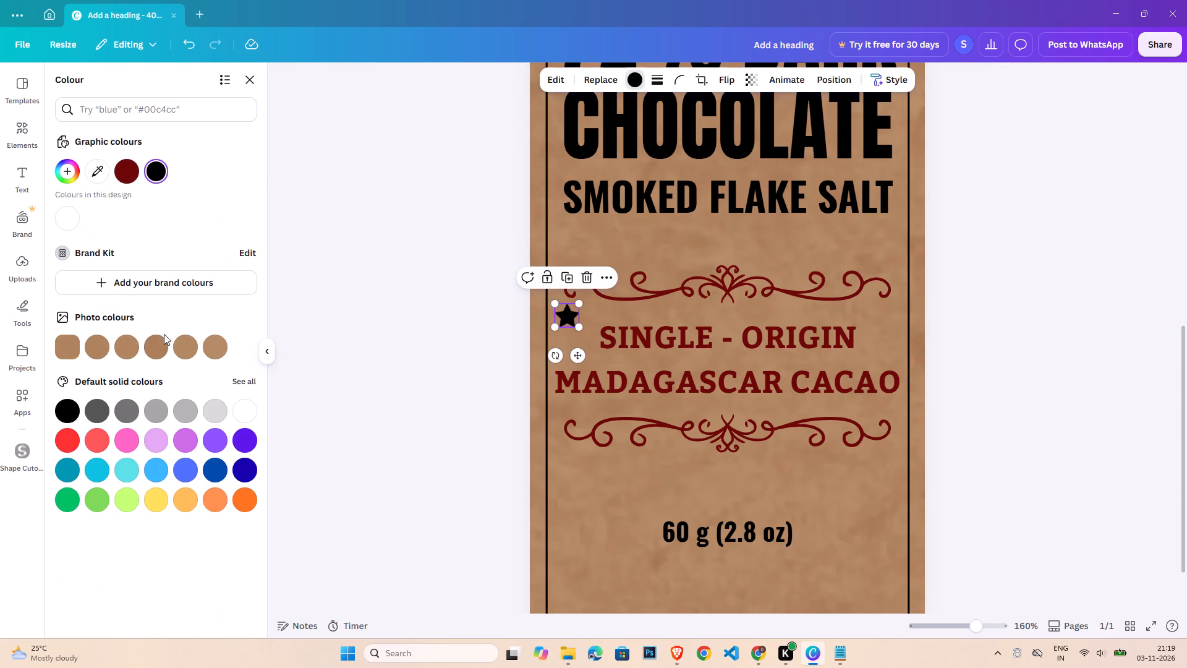
pyautogui.click(129, 170)
# Duplicate the dark red star and place the copy beneath the upper red divider's right end, opposite the first star.
pyautogui.hotkey('ctrl', 'c')
pyautogui.hotkey('ctrl', 'v')
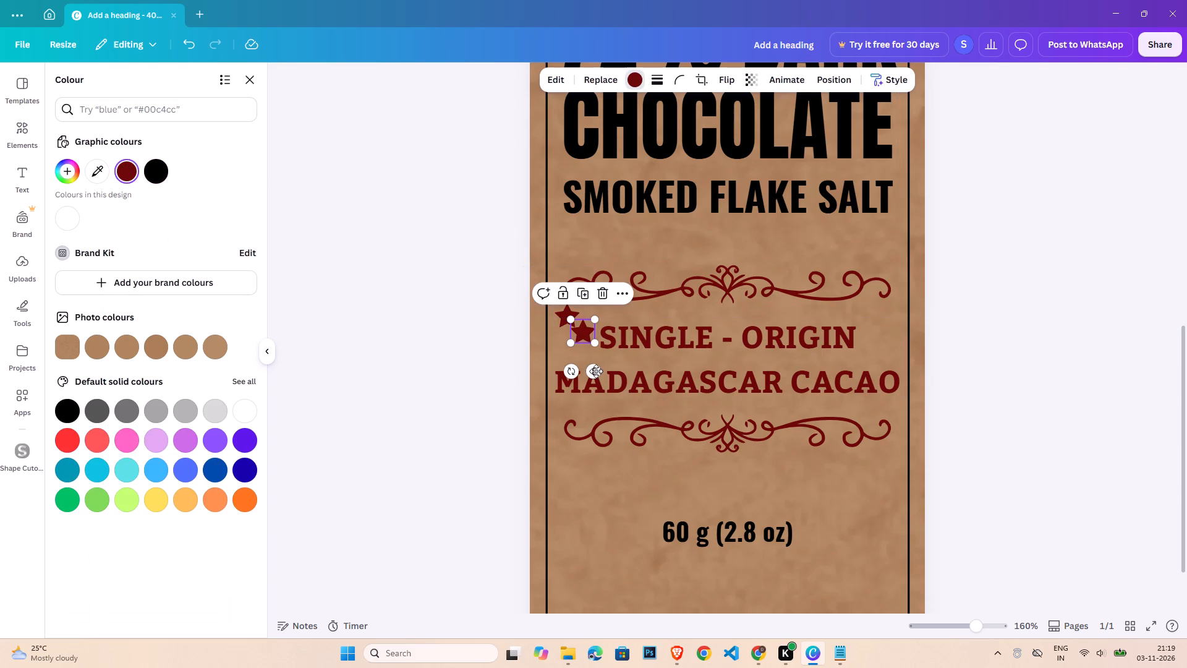
pyautogui.moveTo(595, 370); pyautogui.dragTo(895, 356)
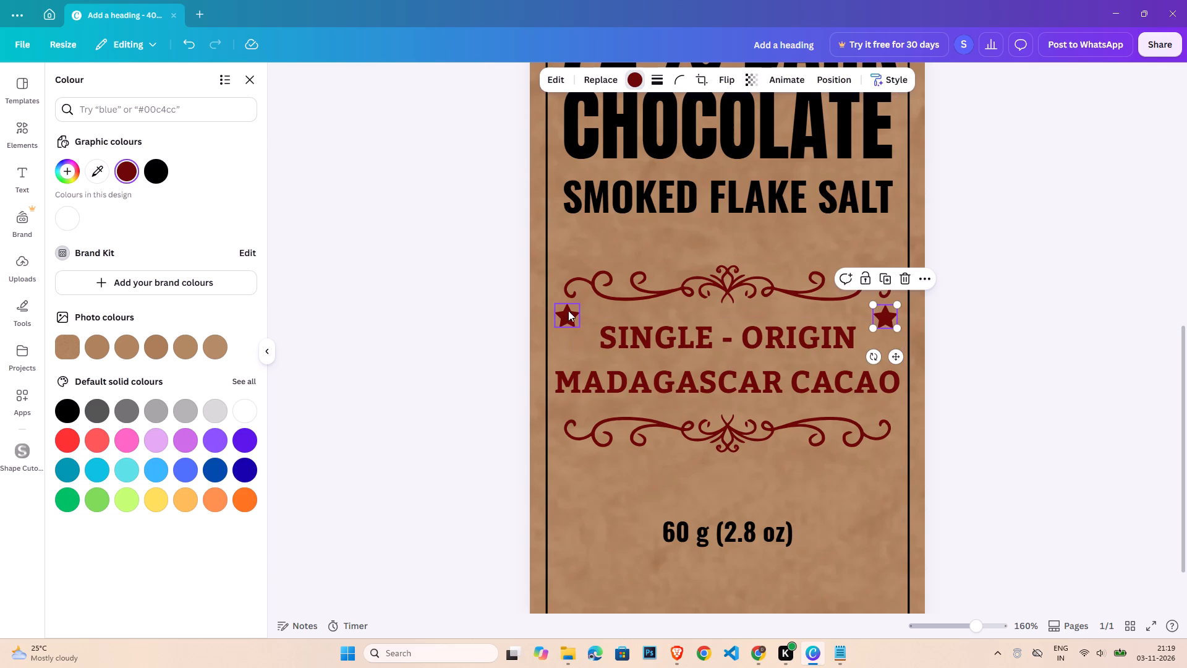
# Align the two red stars by their middles and move them down level with the "SINGLE - ORIGIN" line.
pyautogui.click(568, 310)
pyautogui.keyDown('shift'); pyautogui.click(891, 312); pyautogui.keyUp('shift')
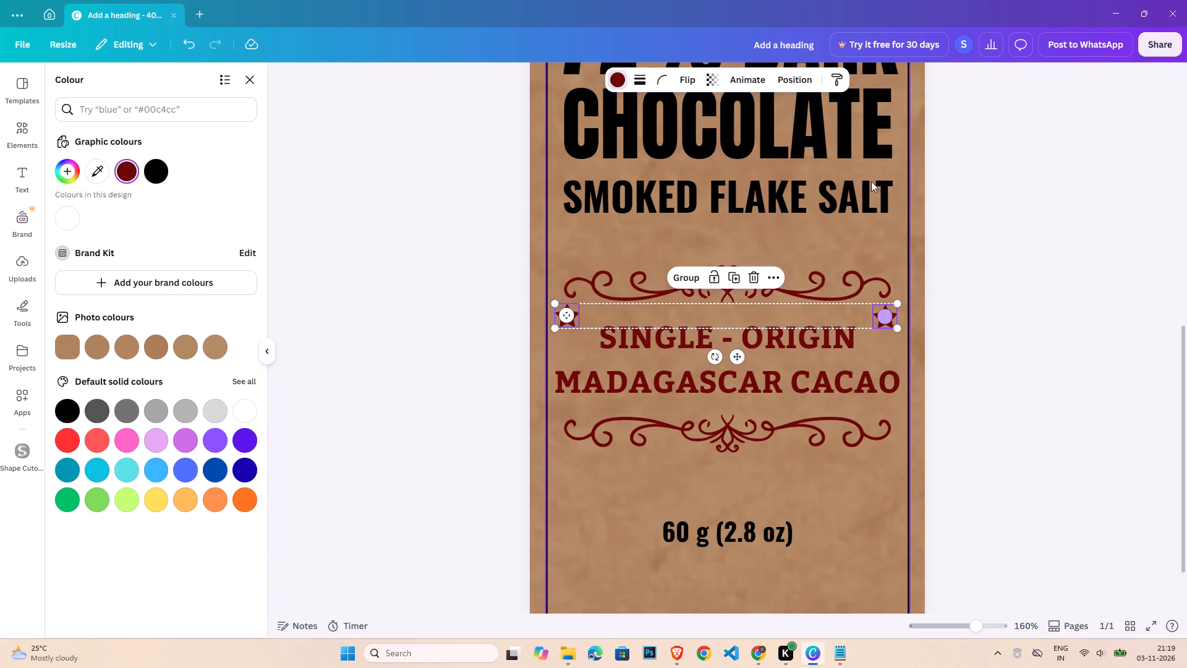
pyautogui.click(806, 74)
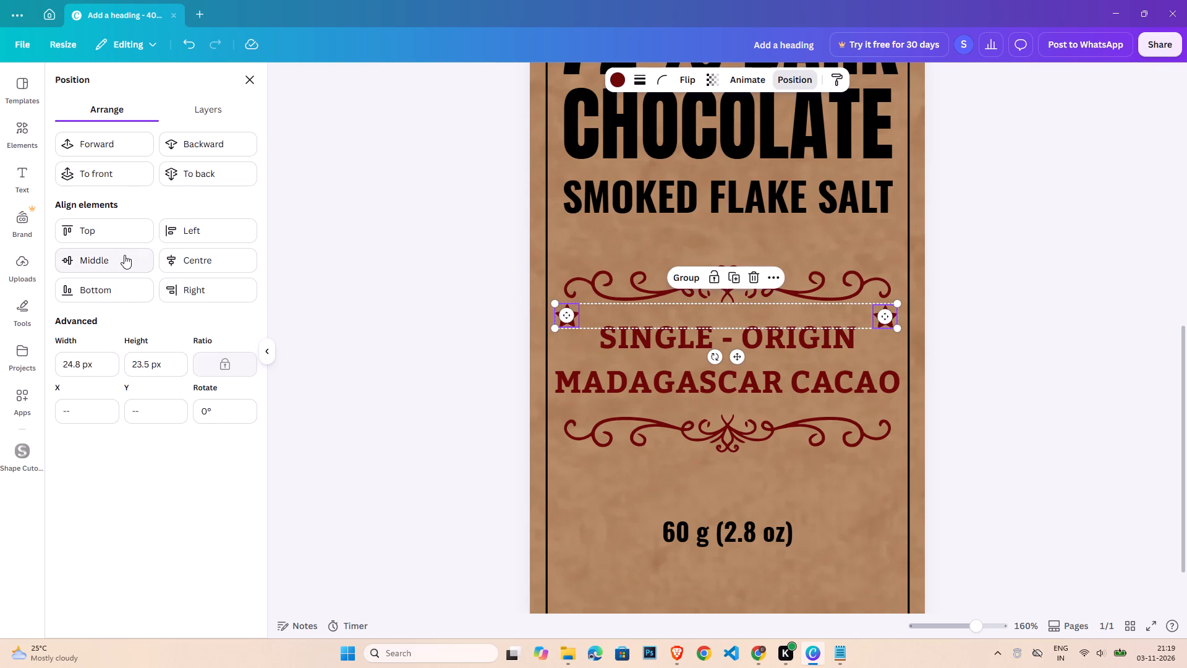
pyautogui.click(124, 255)
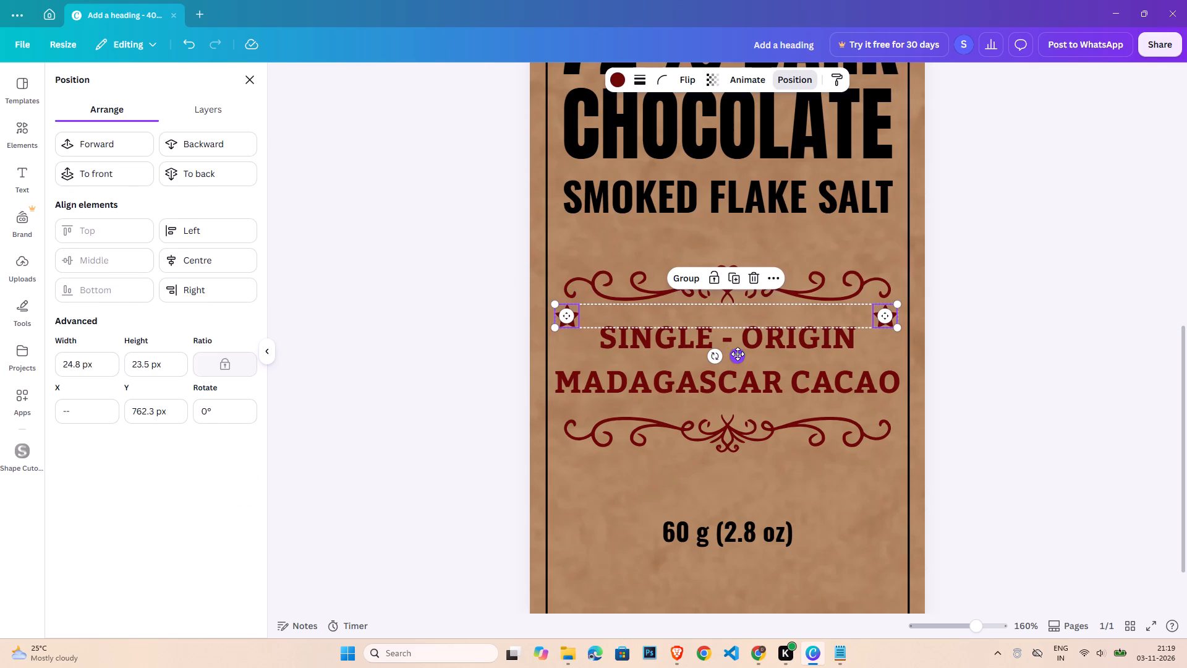
pyautogui.moveTo(738, 354); pyautogui.dragTo(738, 374)
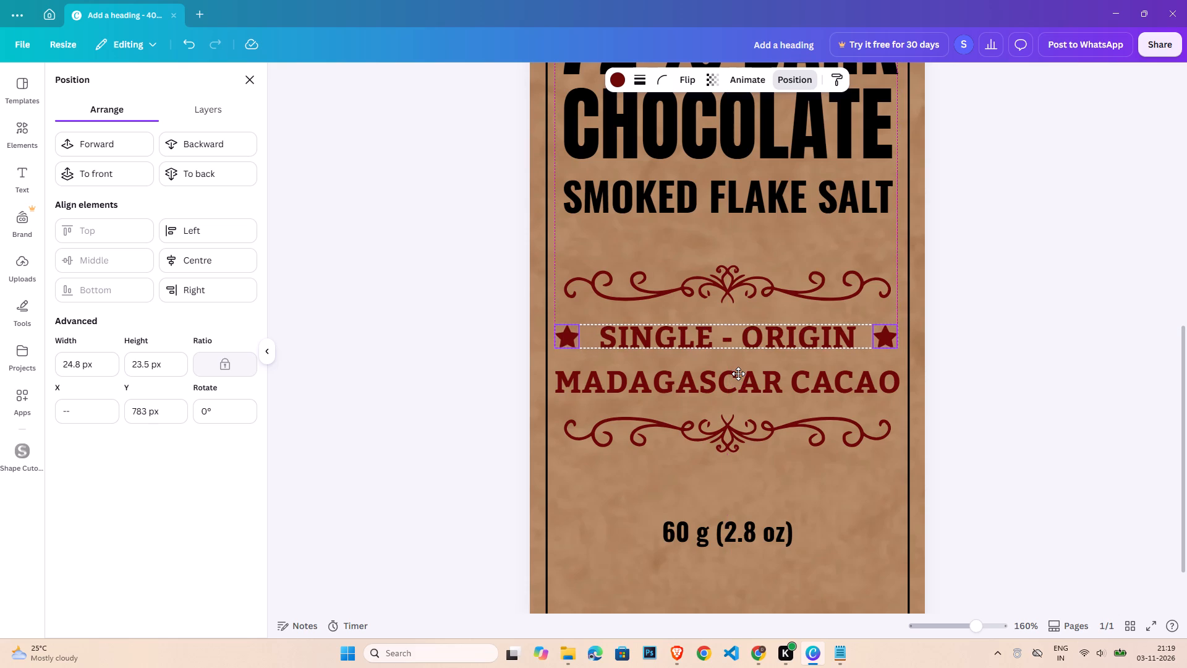
pyautogui.moveTo(738, 374); pyautogui.dragTo(738, 373)
pyautogui.click(964, 625)
pyautogui.click(951, 628)
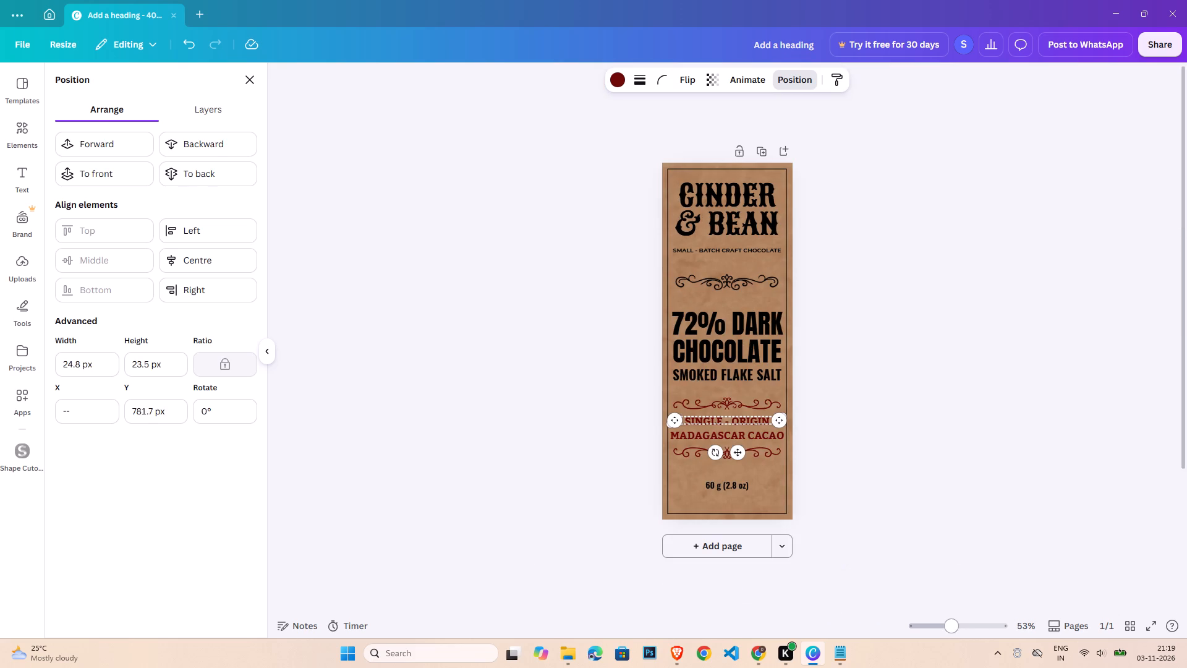
pyautogui.doubleClick(964, 513)
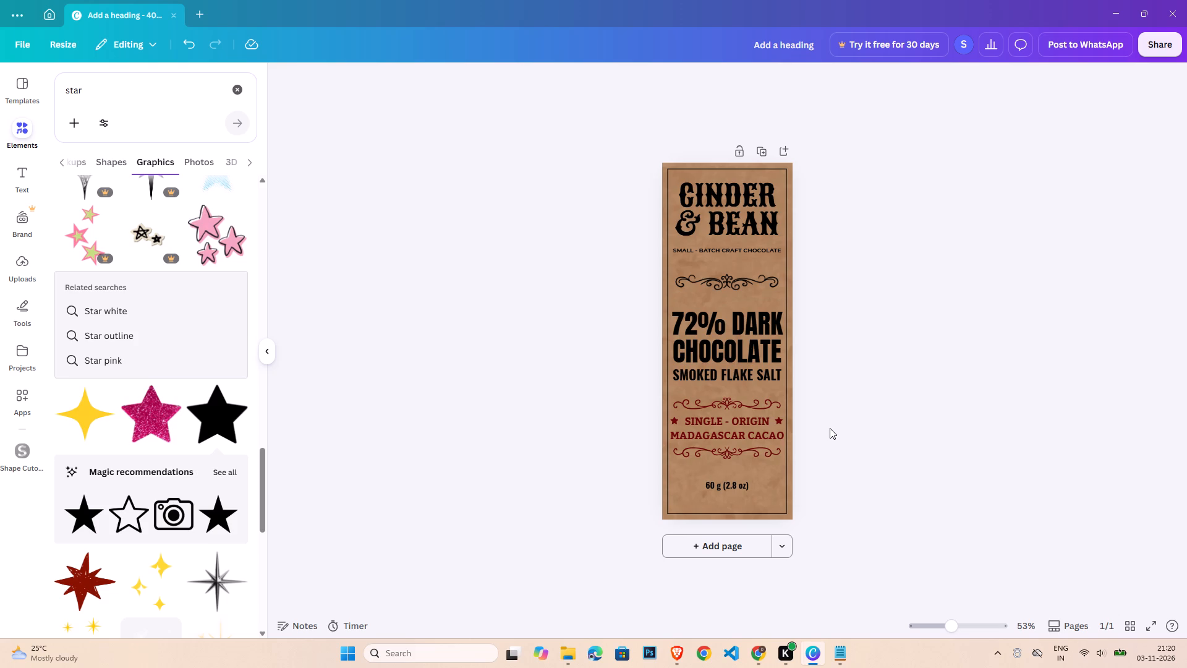
pyautogui.click(914, 477)
pyautogui.click(881, 471)
# Download the finished label as a PNG and save it in Downloads as "choco".
pyautogui.click(1167, 48)
pyautogui.click(968, 325)
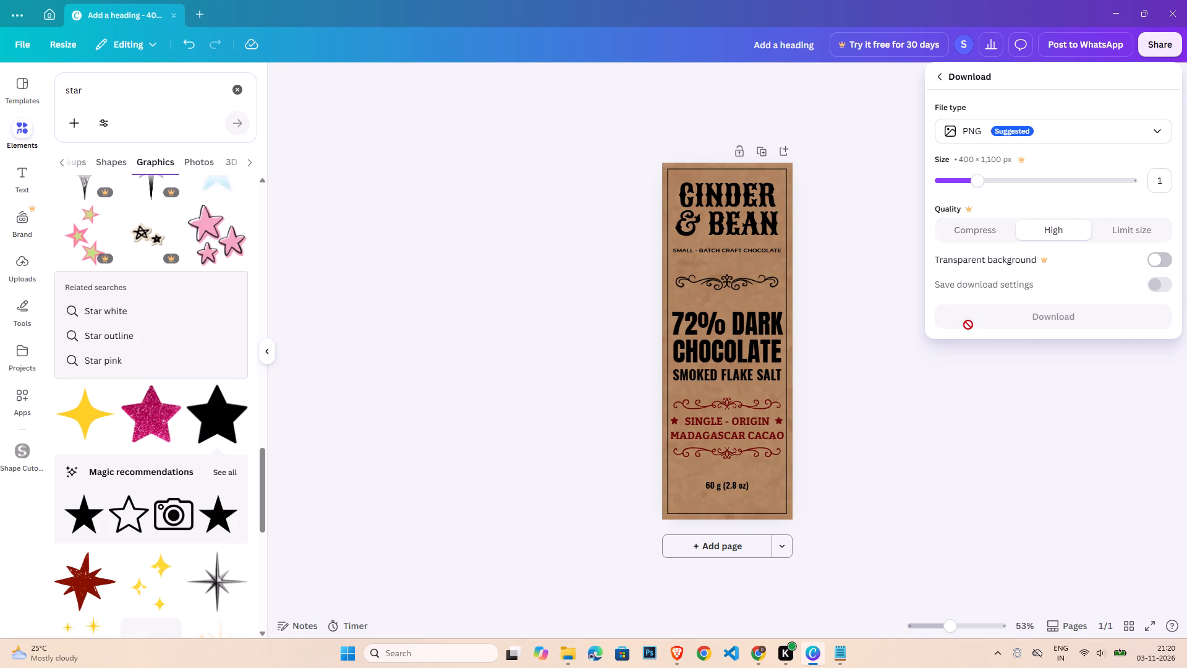
pyautogui.click(1016, 313)
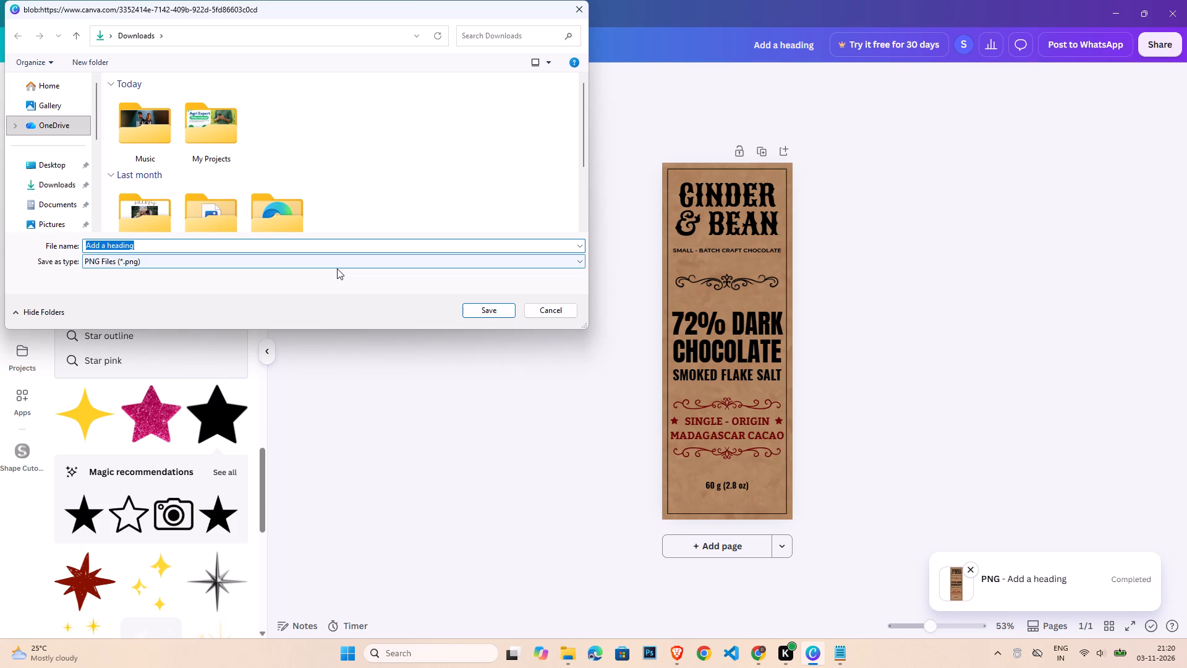
pyautogui.write('choco')
pyautogui.press('Return')
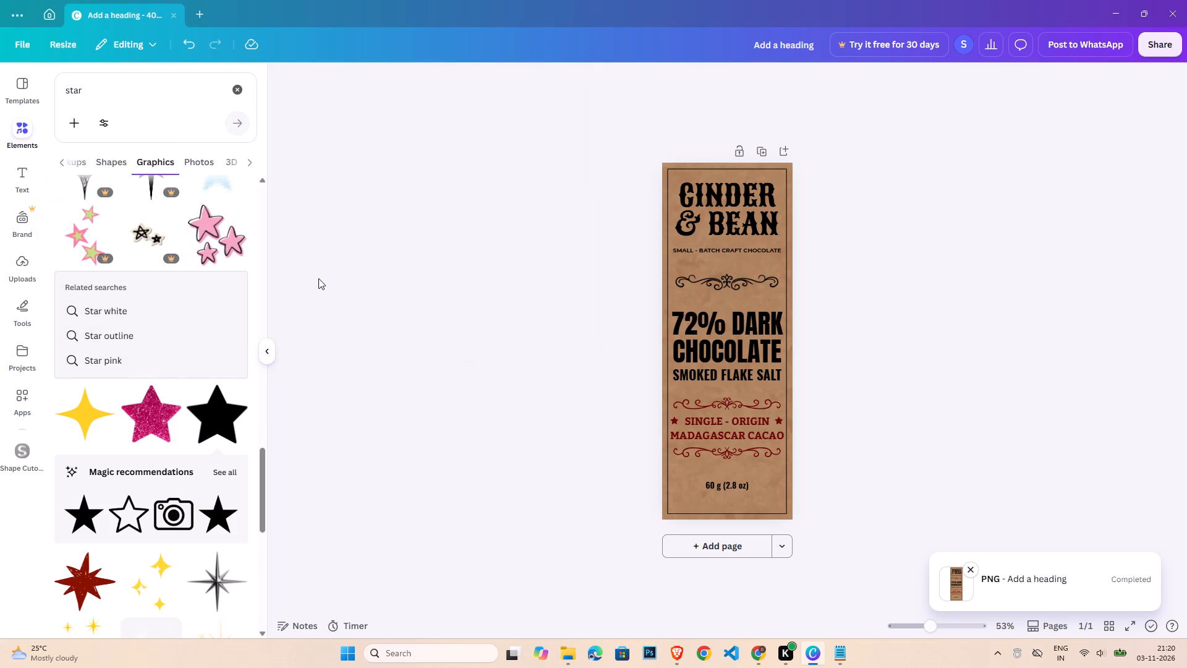
# Create a new custom-size design 1100 px wide and 400 px high.
pyautogui.click(200, 7)
pyautogui.click(219, 72)
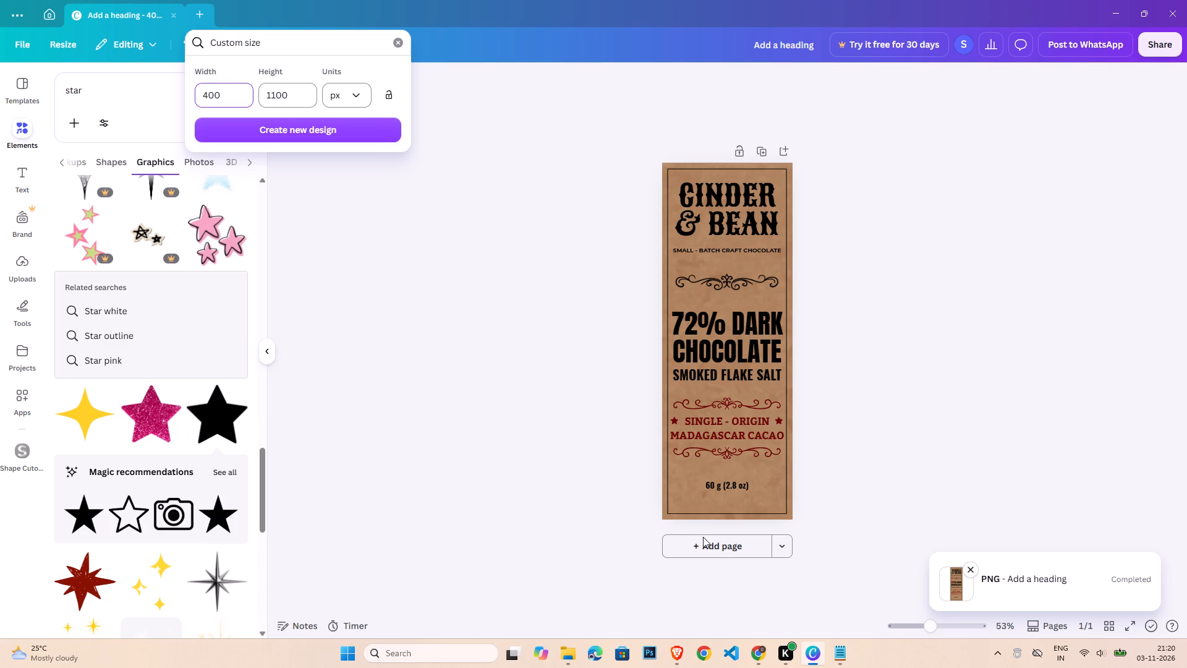
pyautogui.doubleClick(220, 90)
pyautogui.write('11000')
pyautogui.press('BackSpace')
pyautogui.doubleClick(273, 105)
pyautogui.write('400')
pyautogui.press('Return')
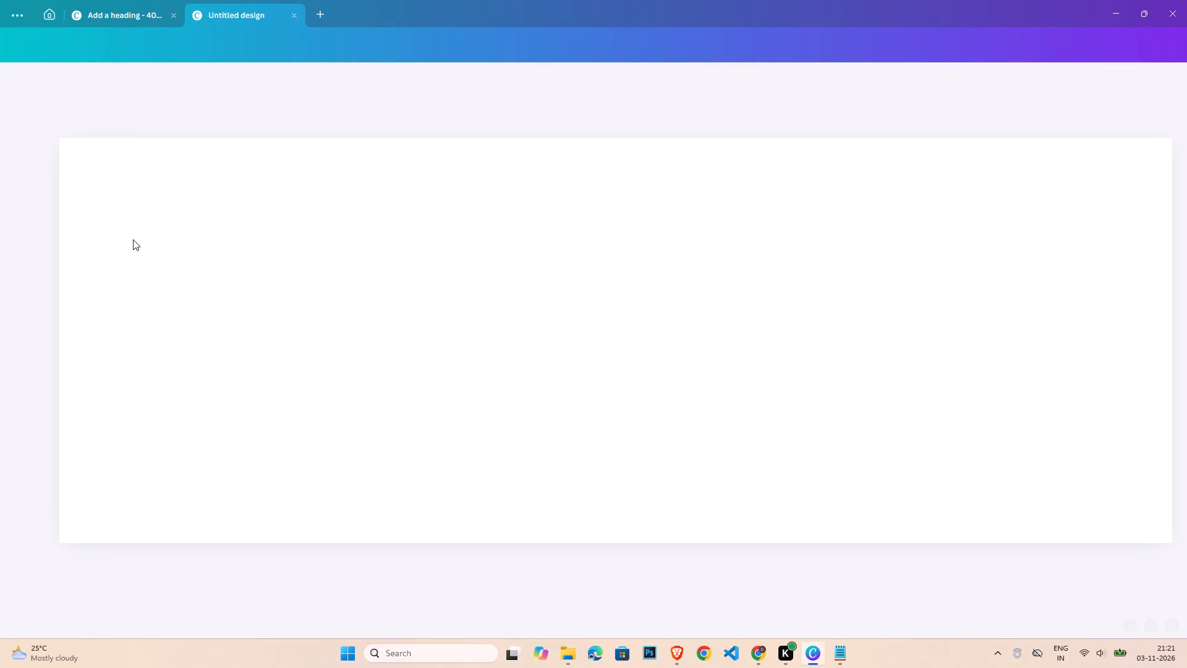
# Upload the "choco" image from Downloads and add it to the blank page.
pyautogui.click(30, 264)
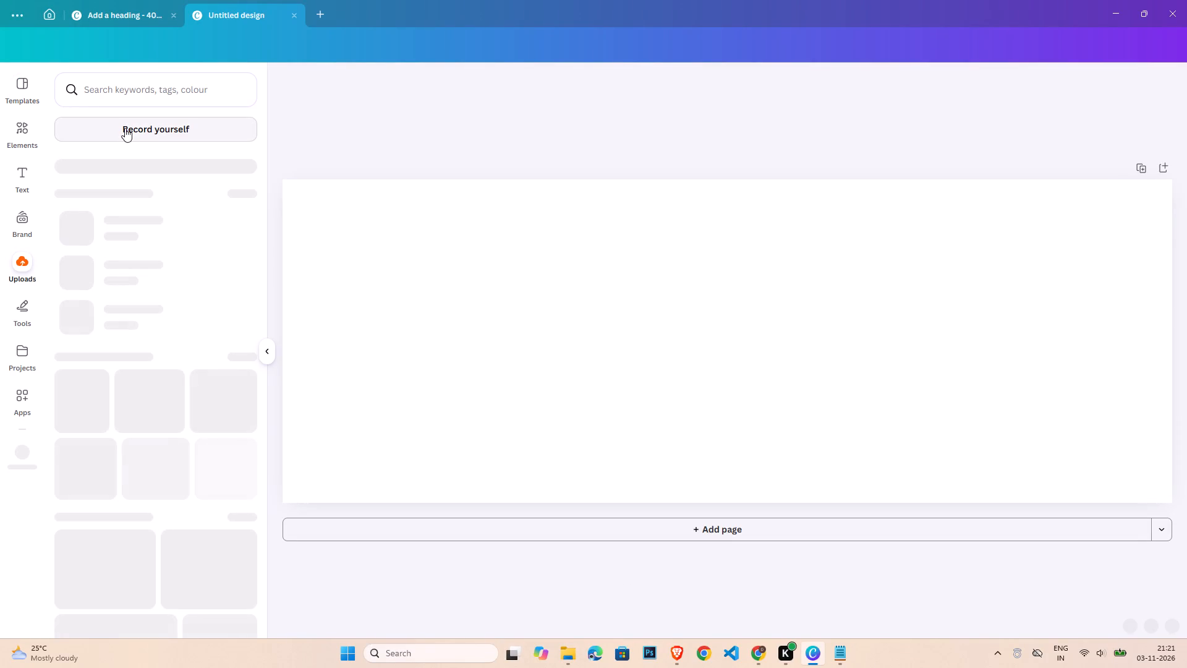
pyautogui.click(131, 127)
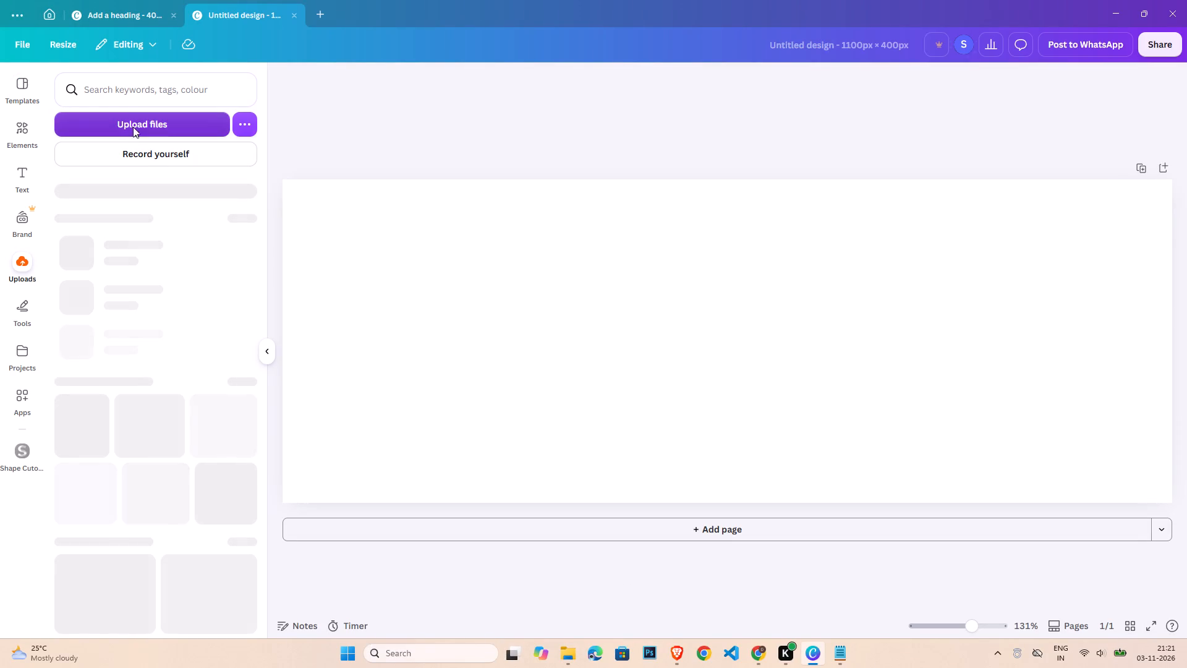
pyautogui.doubleClick(163, 139)
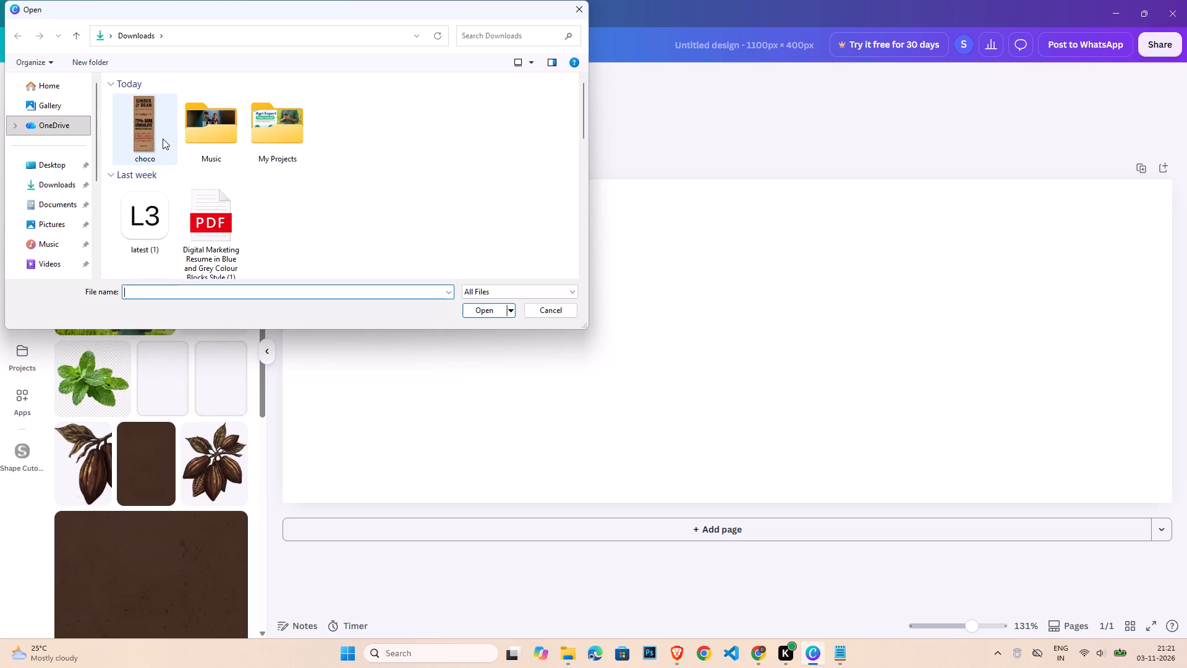
pyautogui.click(79, 319)
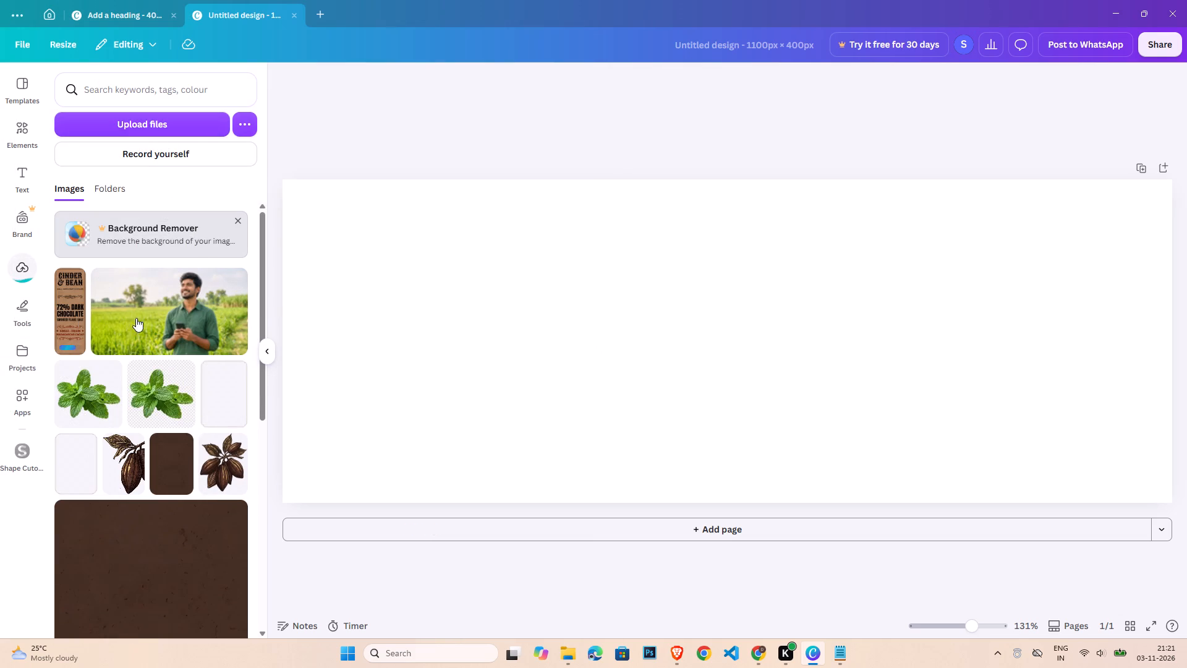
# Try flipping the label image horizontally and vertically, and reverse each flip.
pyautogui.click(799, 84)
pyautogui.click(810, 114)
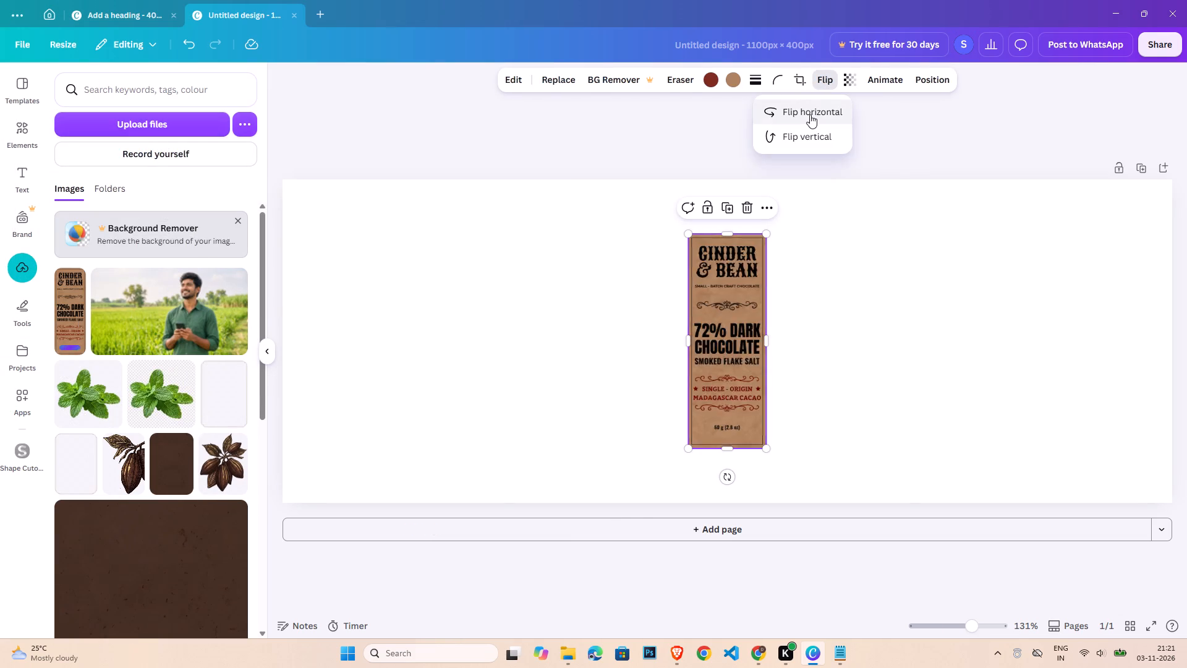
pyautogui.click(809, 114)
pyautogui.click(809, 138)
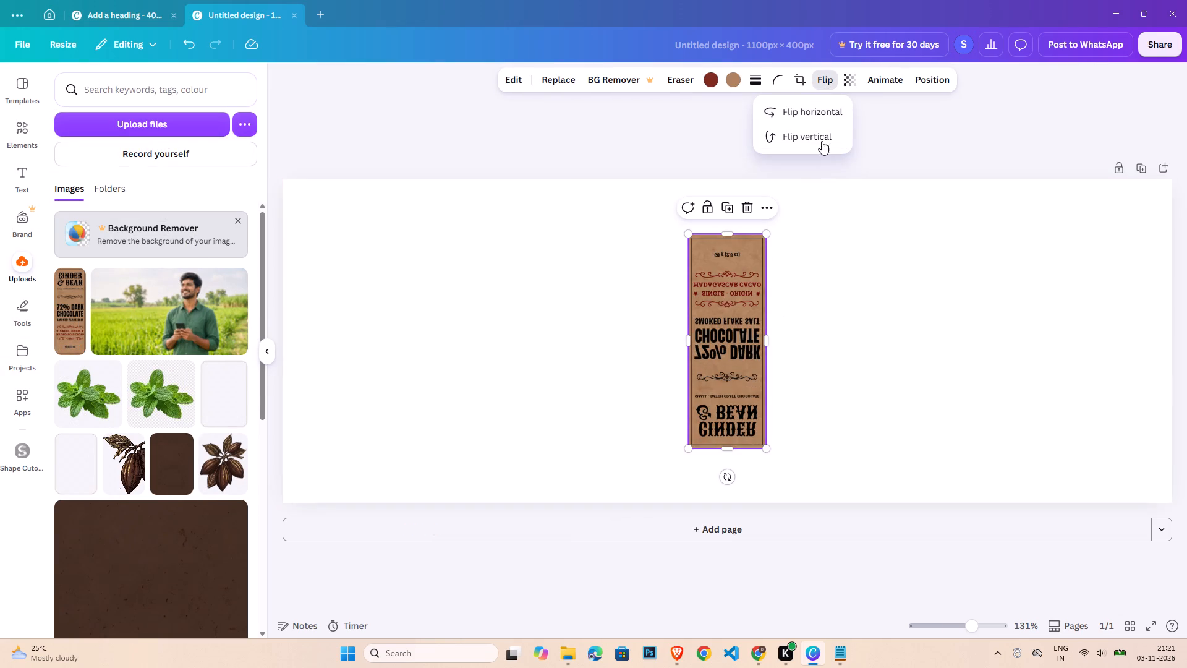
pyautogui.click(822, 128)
# Rotate the label image a quarter turn counter-clockwise and enlarge it from the page's top-left corner to fill the whole page.
pyautogui.moveTo(734, 477); pyautogui.dragTo(789, 463)
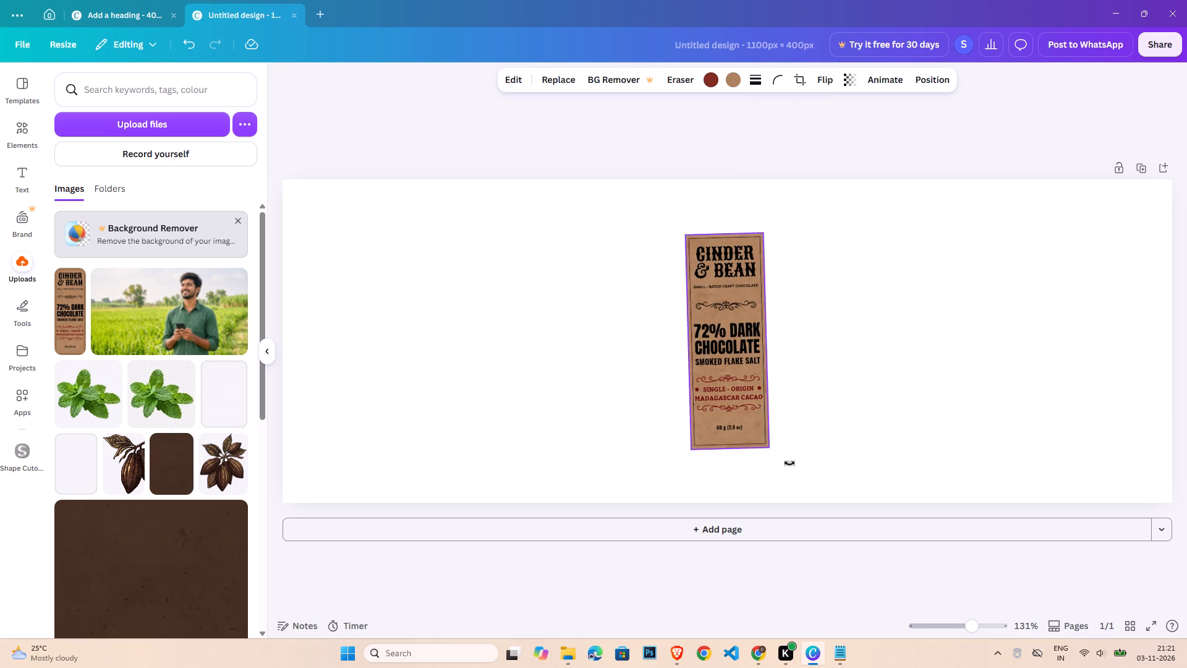
pyautogui.moveTo(789, 463); pyautogui.dragTo(882, 334)
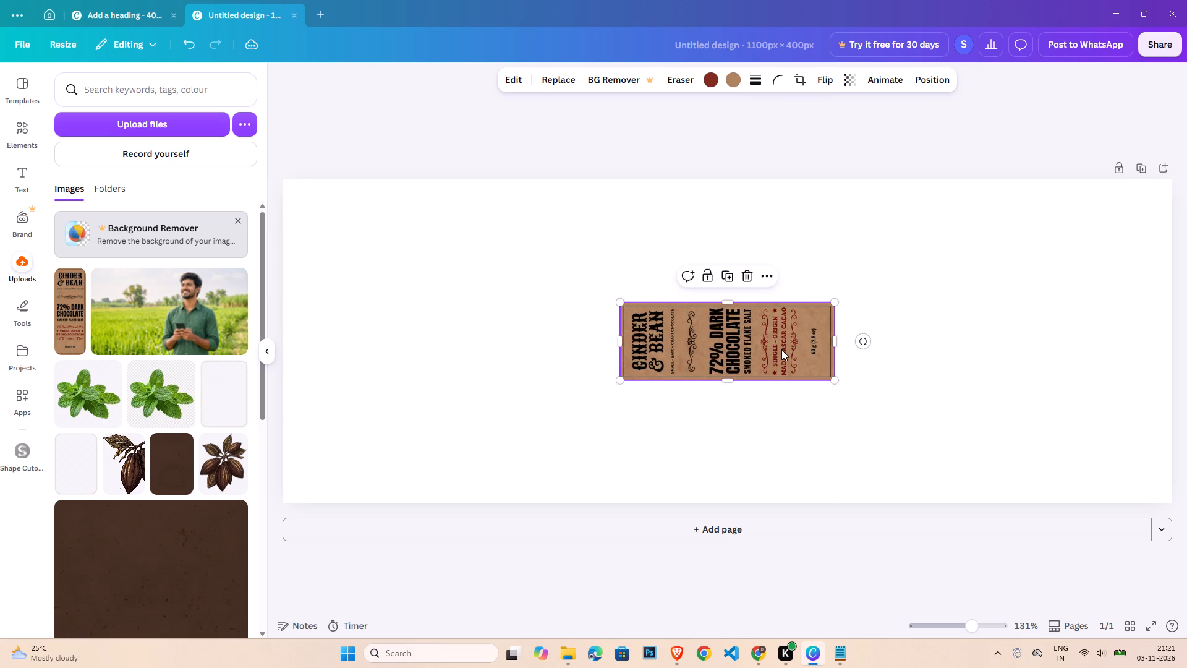
pyautogui.moveTo(781, 349); pyautogui.dragTo(441, 226)
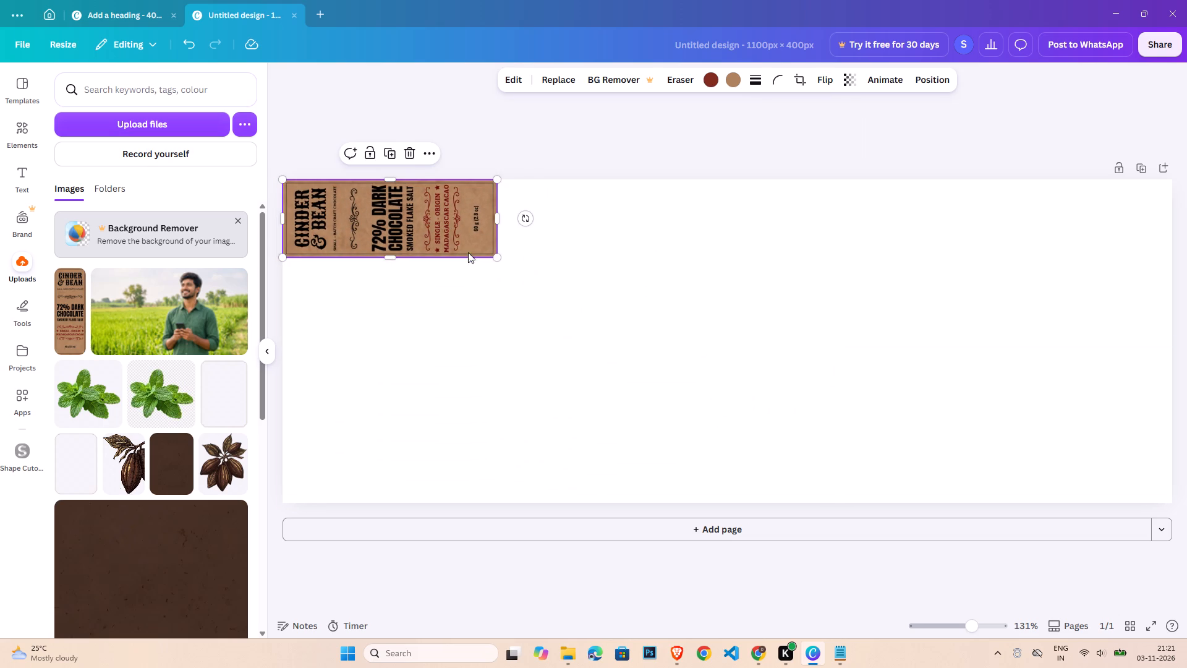
pyautogui.moveTo(499, 260); pyautogui.dragTo(1096, 507)
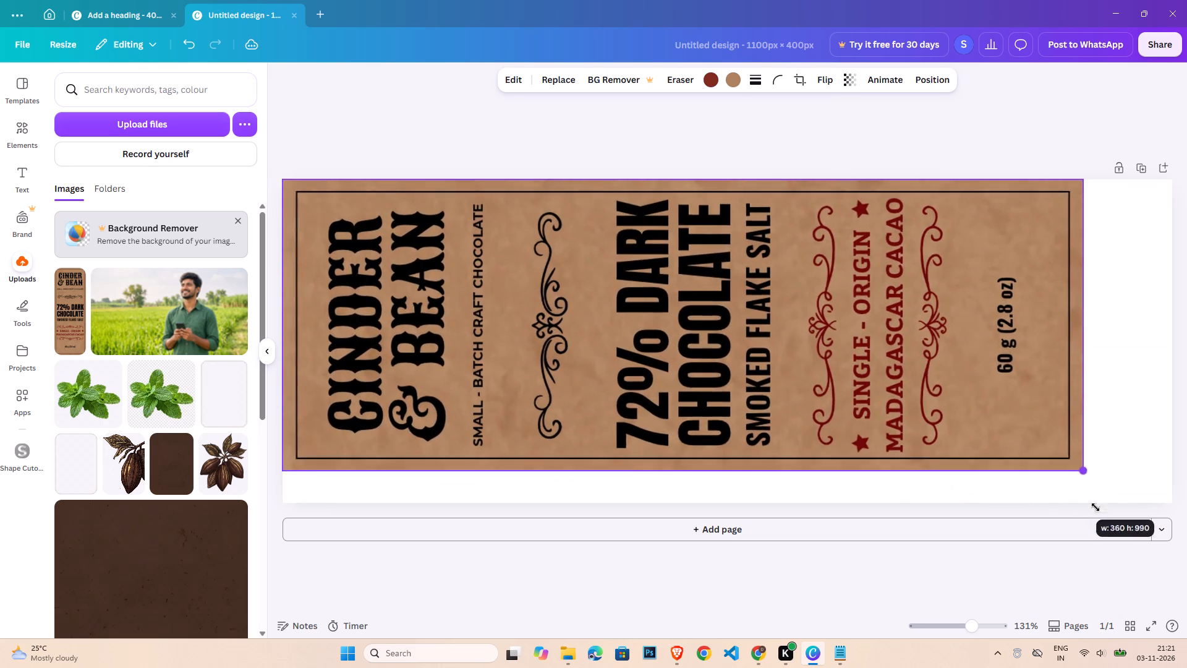
pyautogui.moveTo(1096, 507); pyautogui.dragTo(1159, 549)
pyautogui.click(1086, 554)
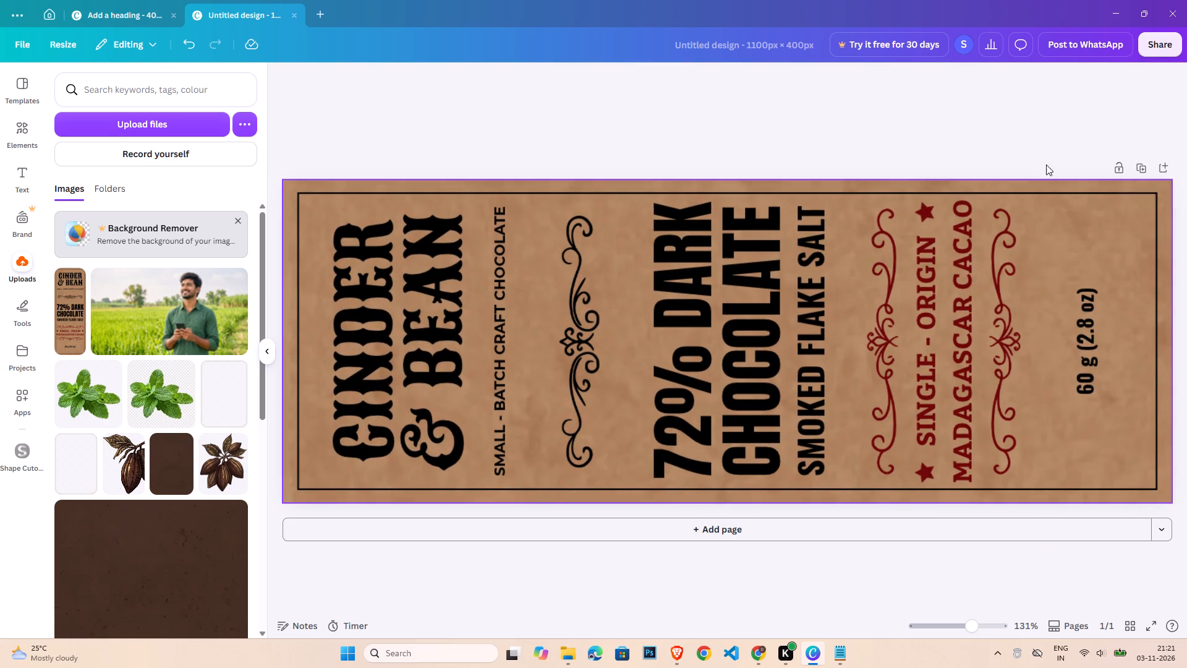
# Download the landscape label as a PNG and save it in Downloads as "chococc".
pyautogui.click(1162, 43)
pyautogui.click(966, 317)
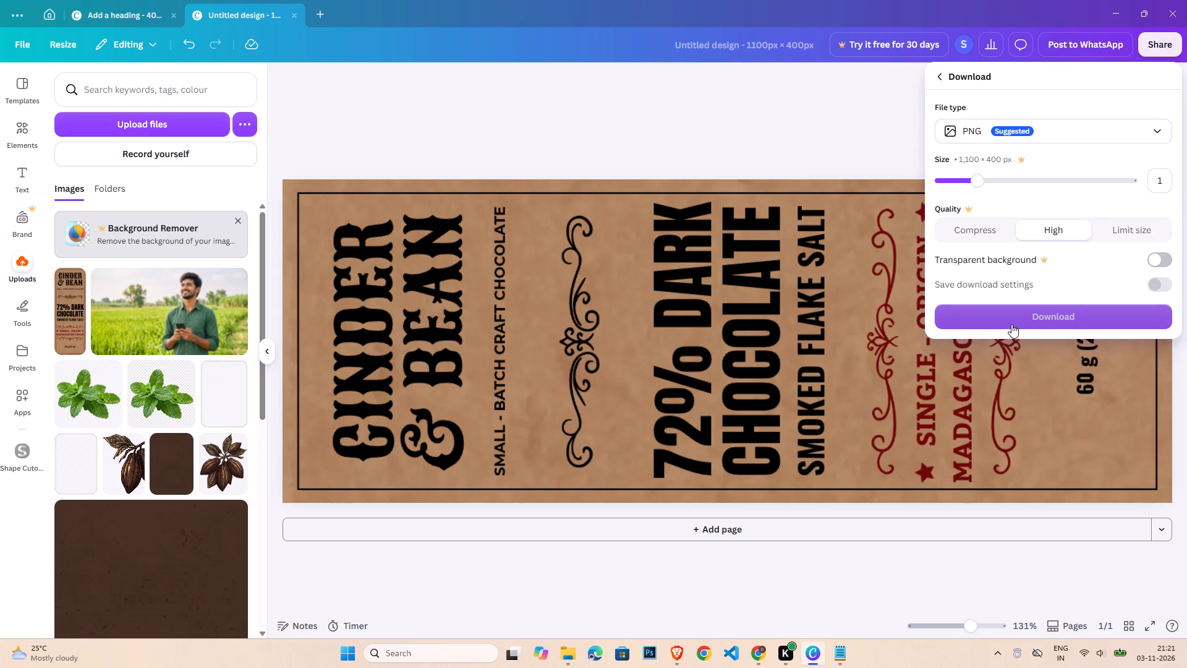
pyautogui.click(1011, 324)
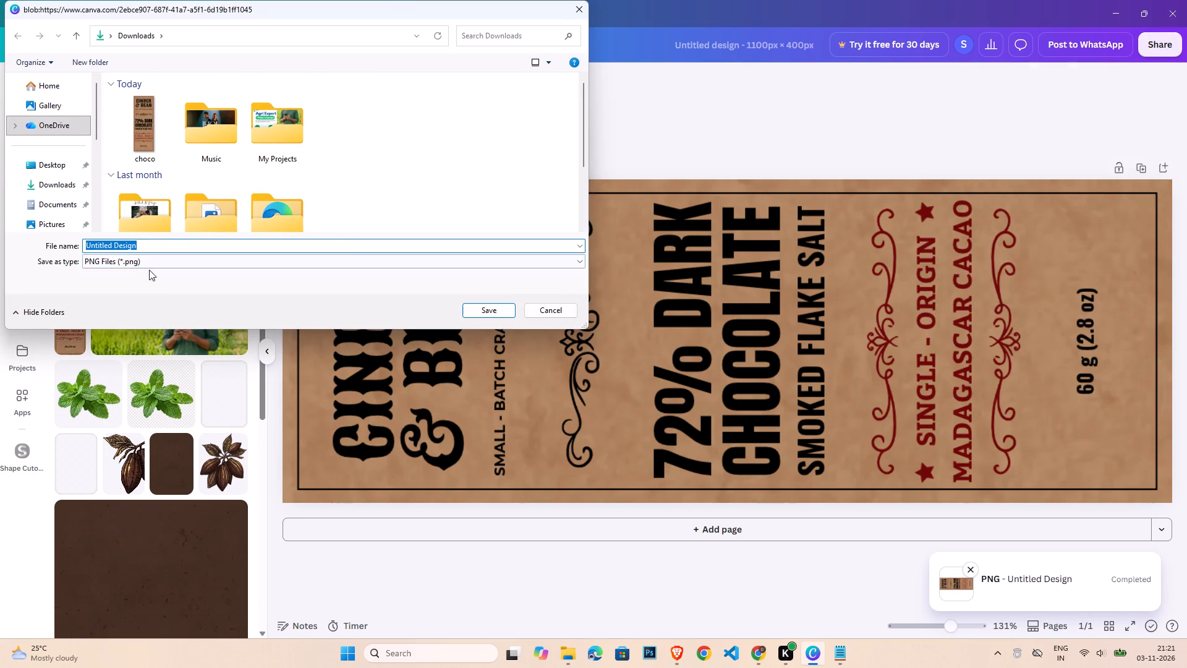
pyautogui.tripleClick(152, 244)
pyautogui.hotkey('ctrl', 'a')
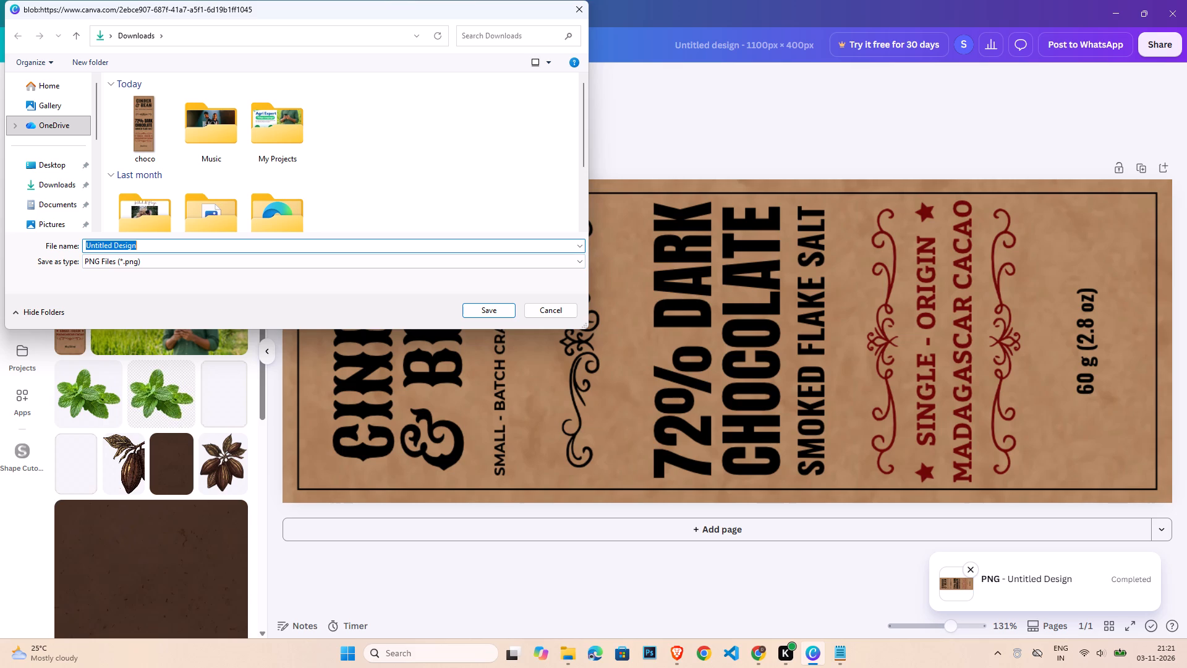
pyautogui.write('chococc')
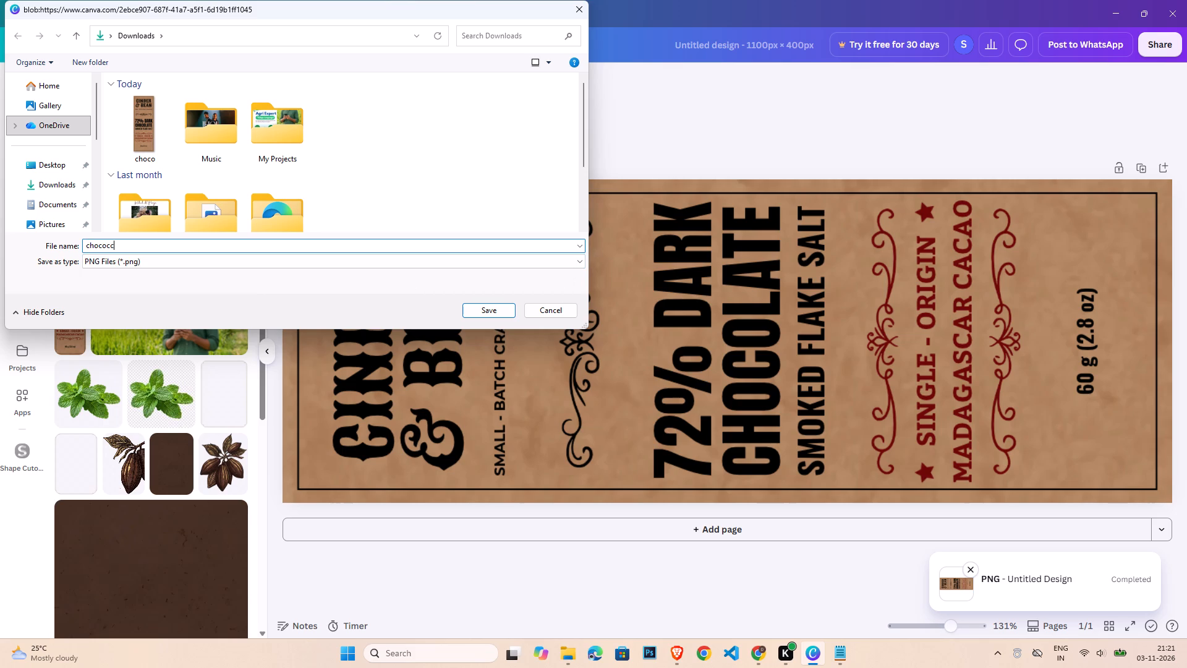
pyautogui.click(487, 318)
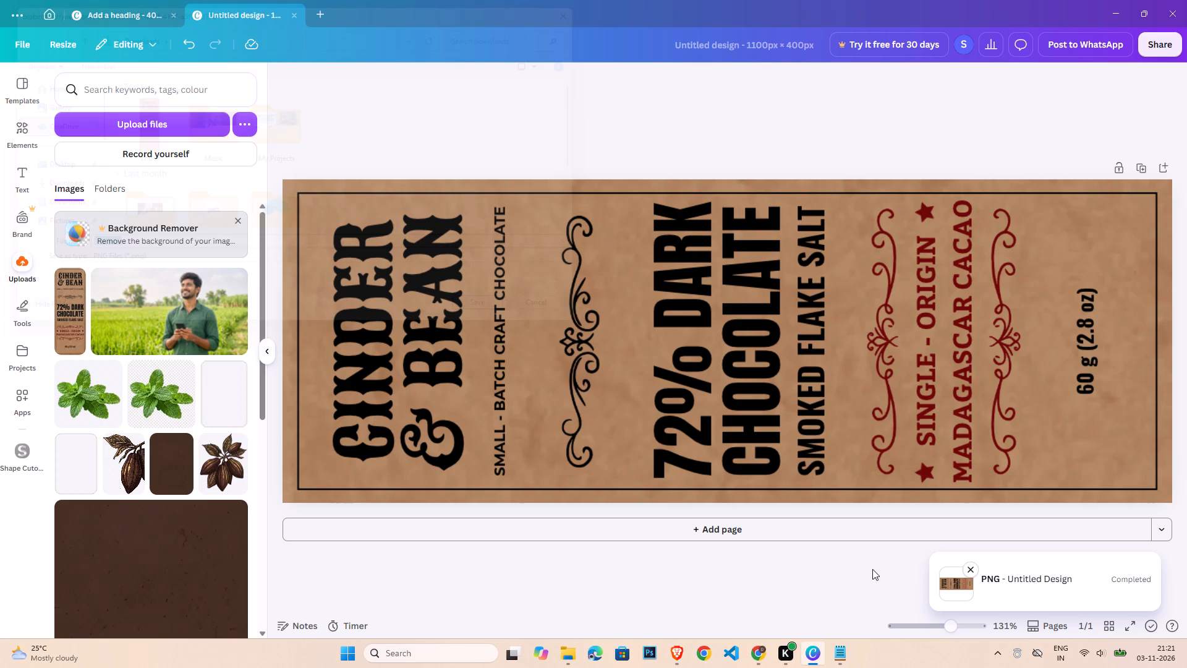
# Switch to the Placeit chocolate bar mockup in Chrome, upload the landscape label from Downloads as its design, and apply the crop at 100%.
pyautogui.click(753, 646)
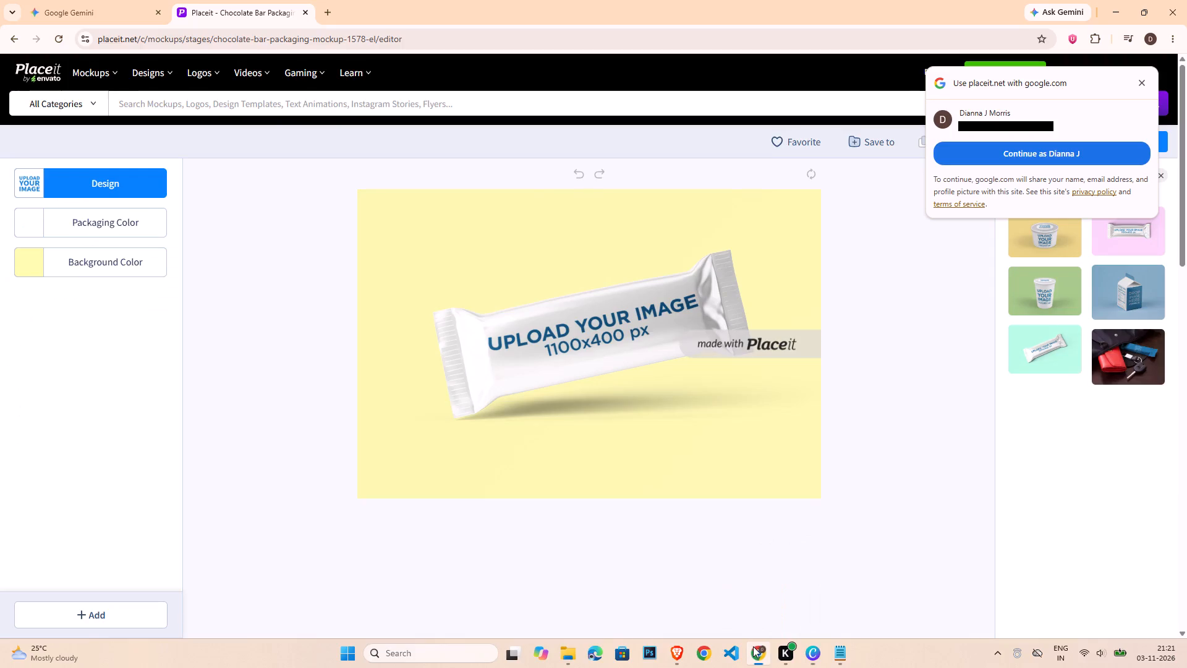
pyautogui.click(114, 192)
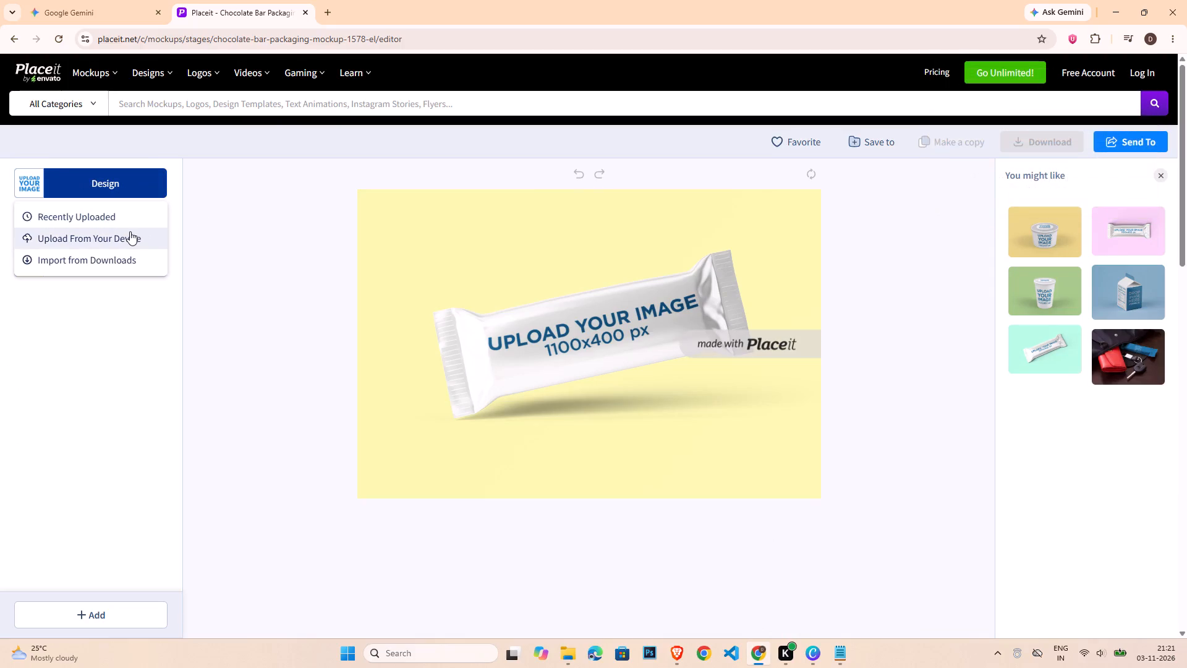
pyautogui.click(129, 233)
pyautogui.doubleClick(143, 161)
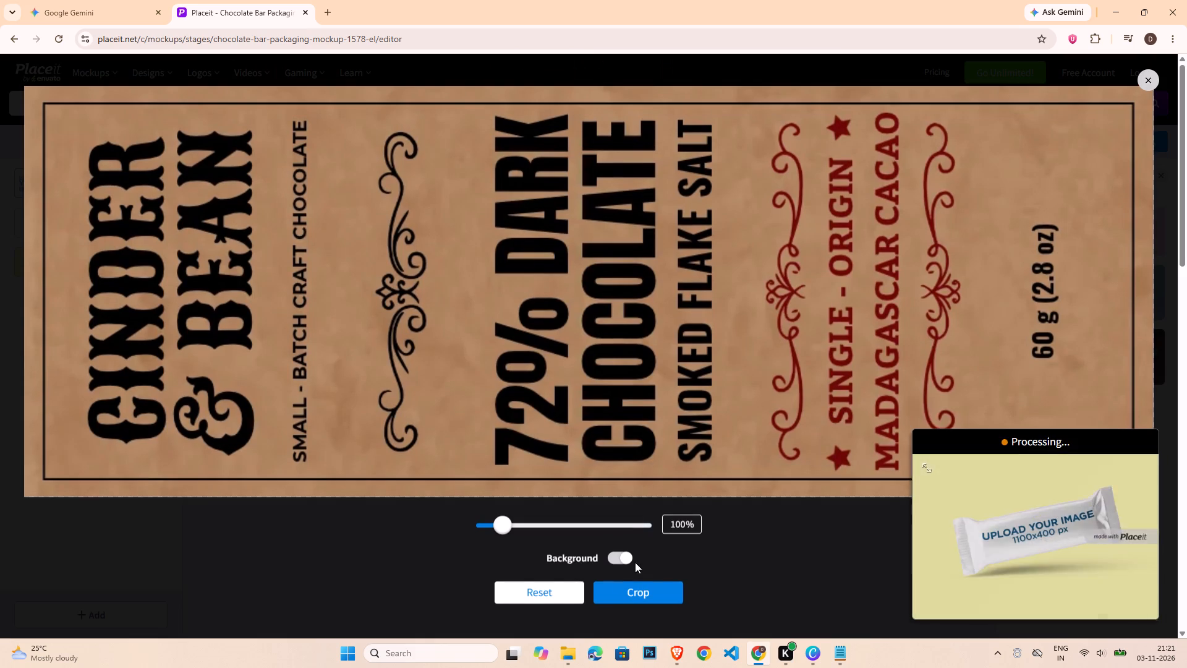
pyautogui.click(625, 597)
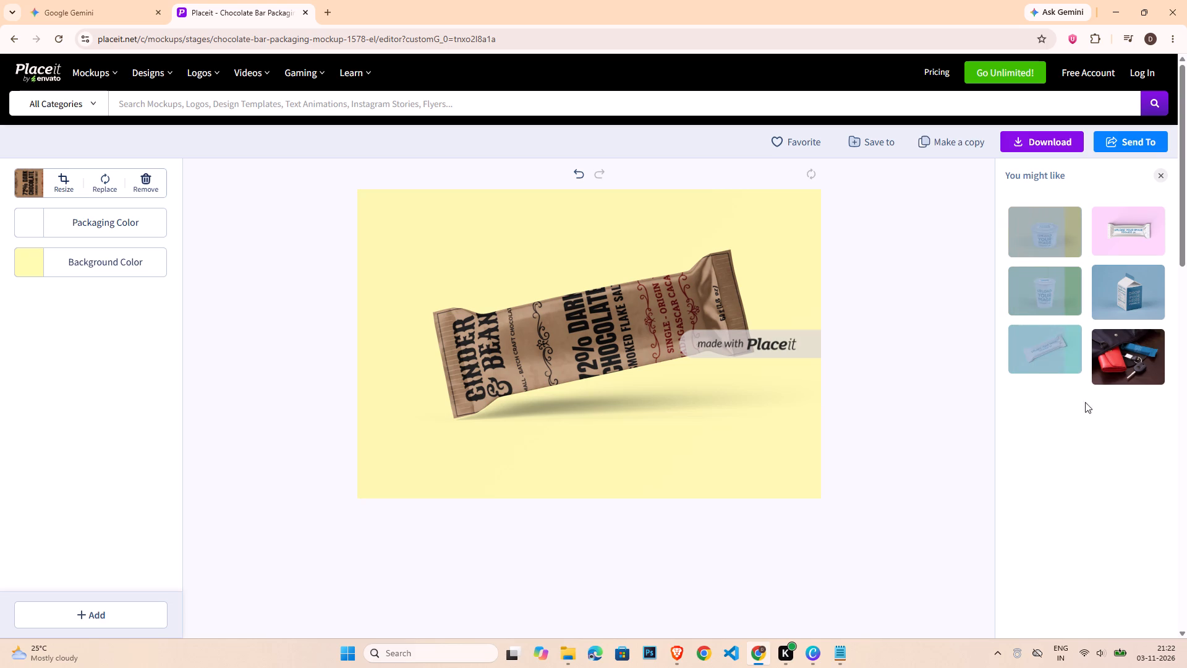
# Open the suggested pink-background chocolate bar mockup and remove the carried-over label design from it.
pyautogui.click(1118, 236)
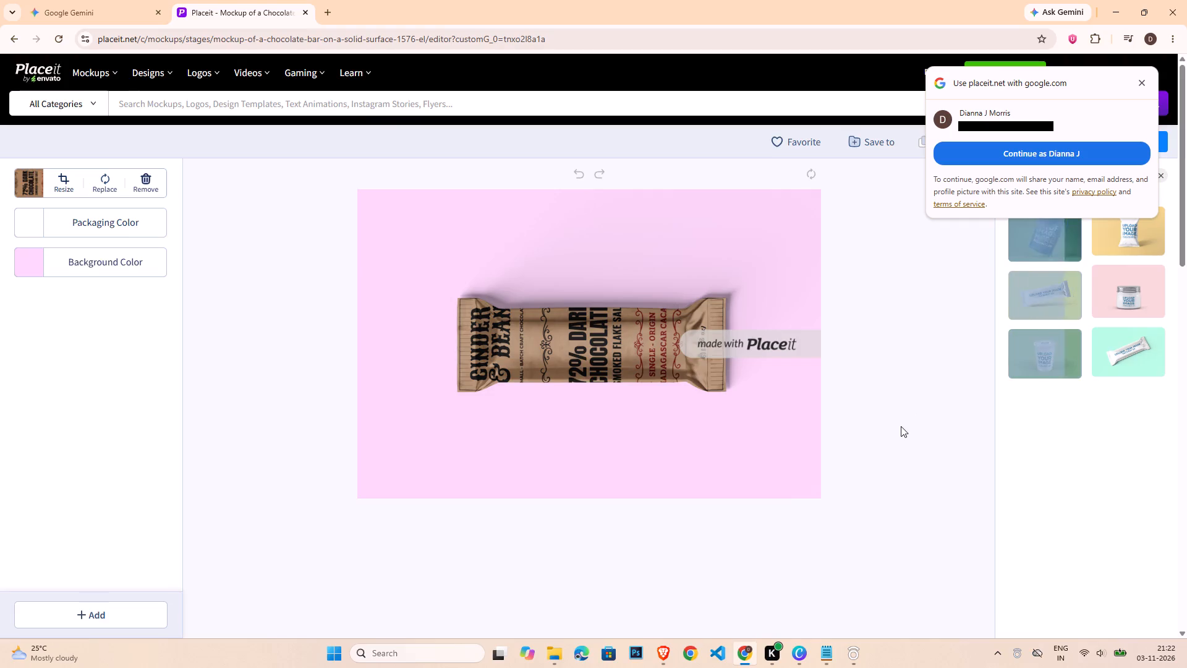
pyautogui.click(152, 182)
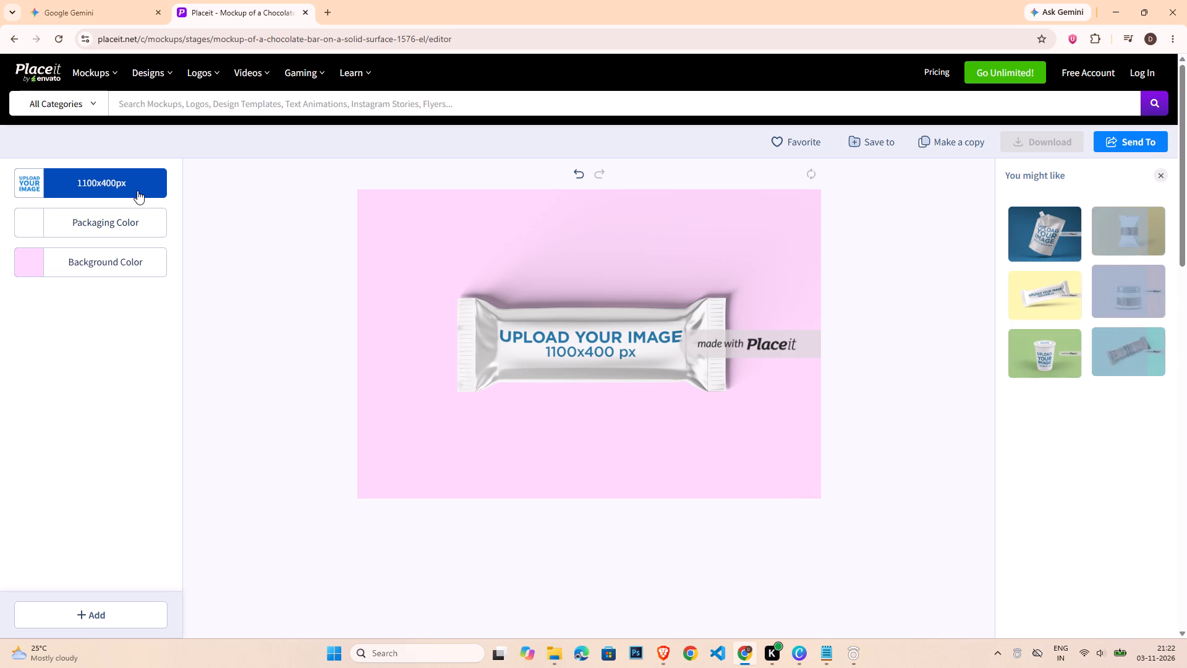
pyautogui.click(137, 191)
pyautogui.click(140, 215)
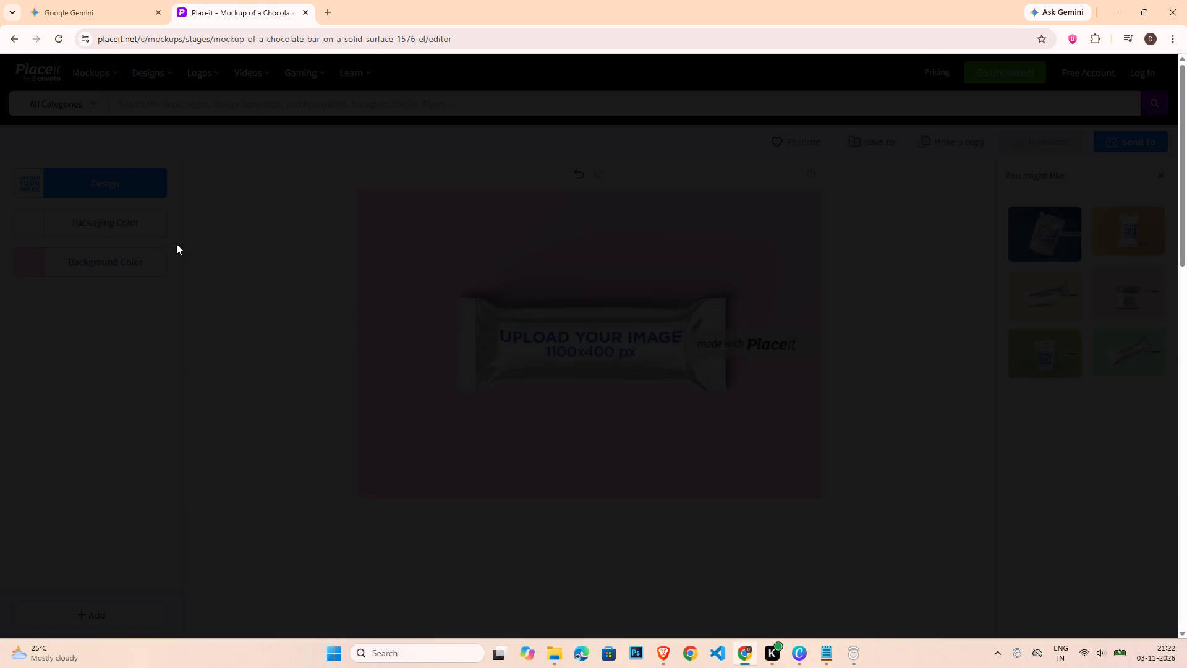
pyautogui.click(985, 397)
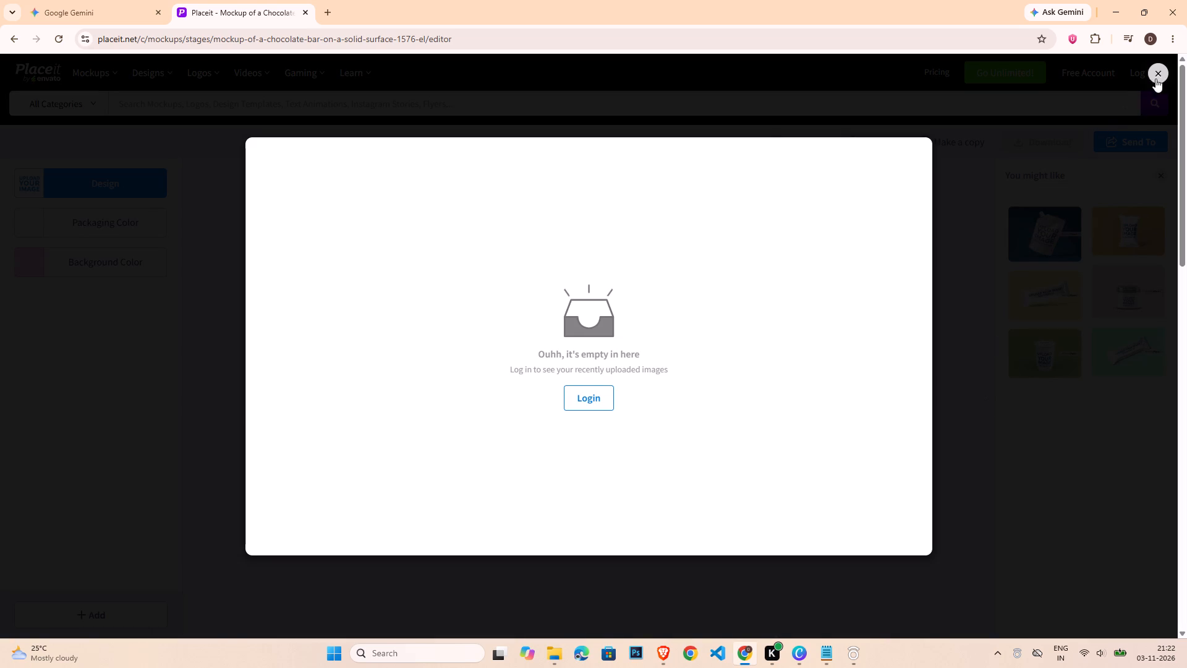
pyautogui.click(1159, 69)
pyautogui.click(138, 188)
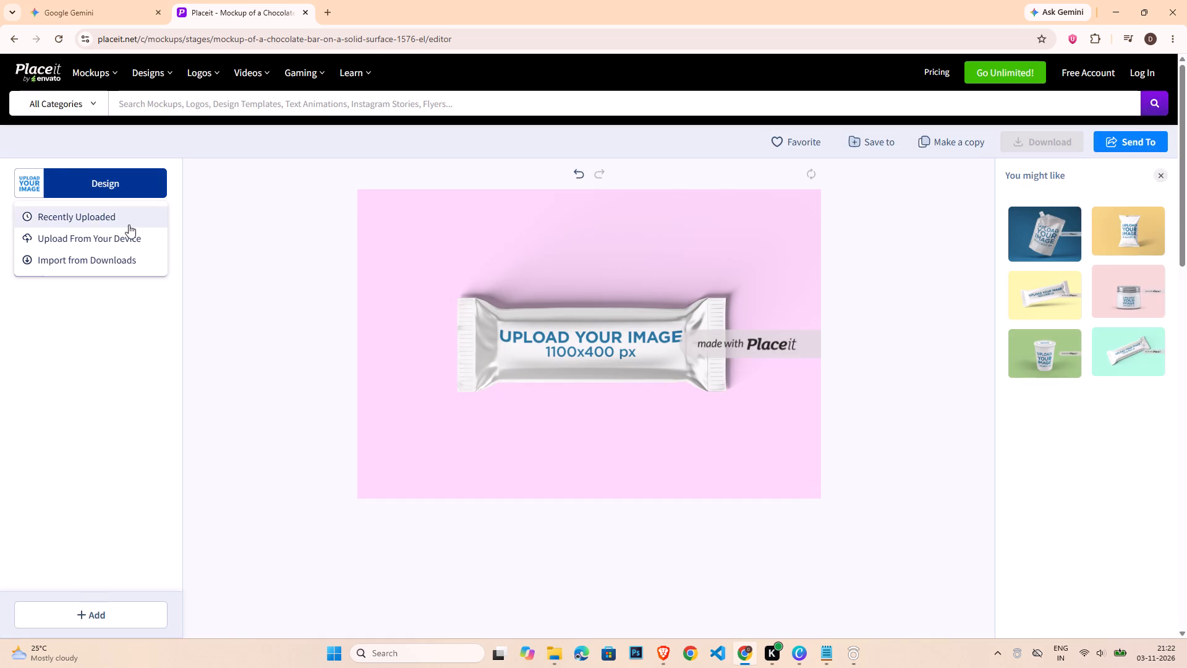
pyautogui.click(130, 234)
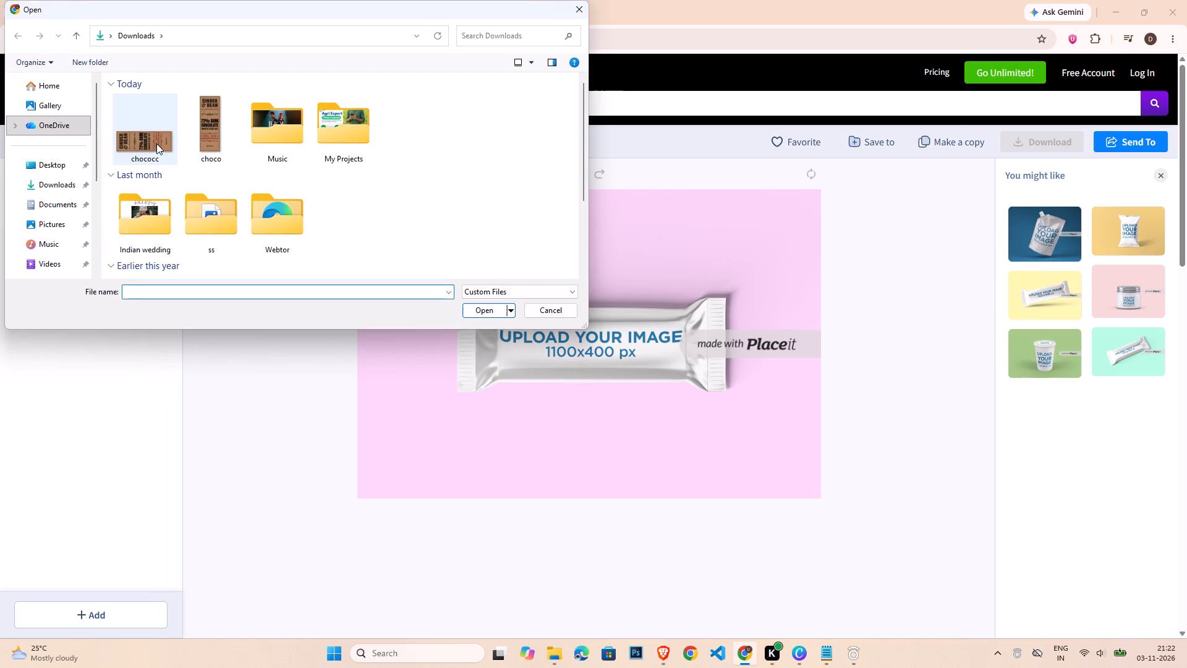
pyautogui.doubleClick(156, 143)
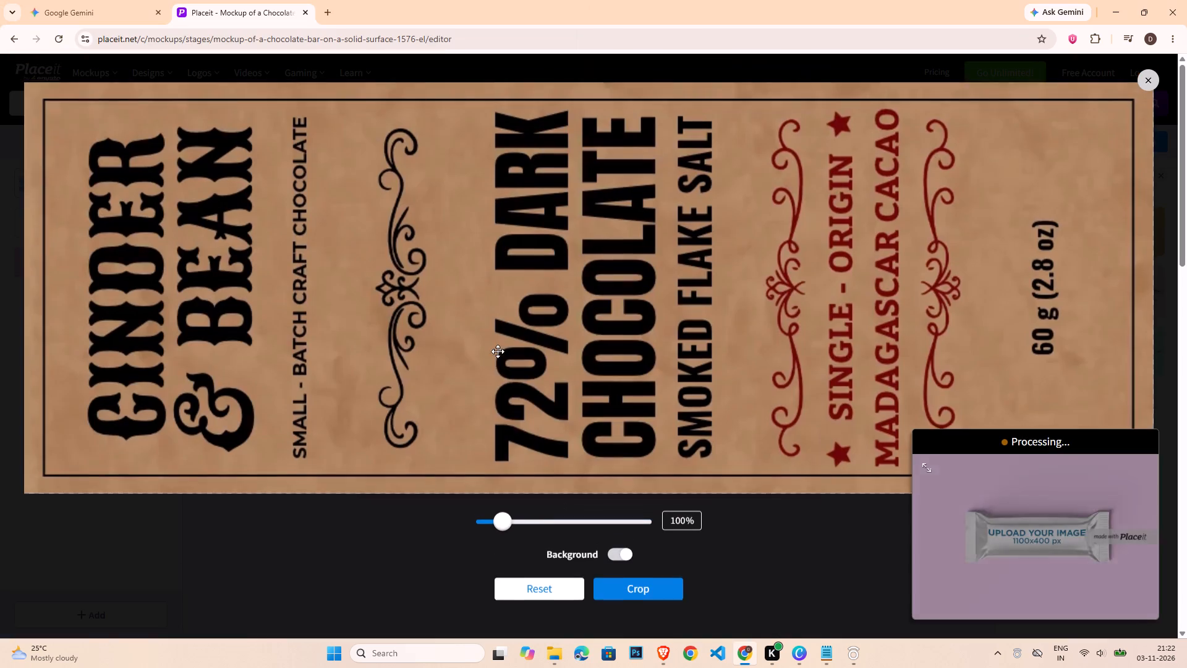
pyautogui.click(33, 112)
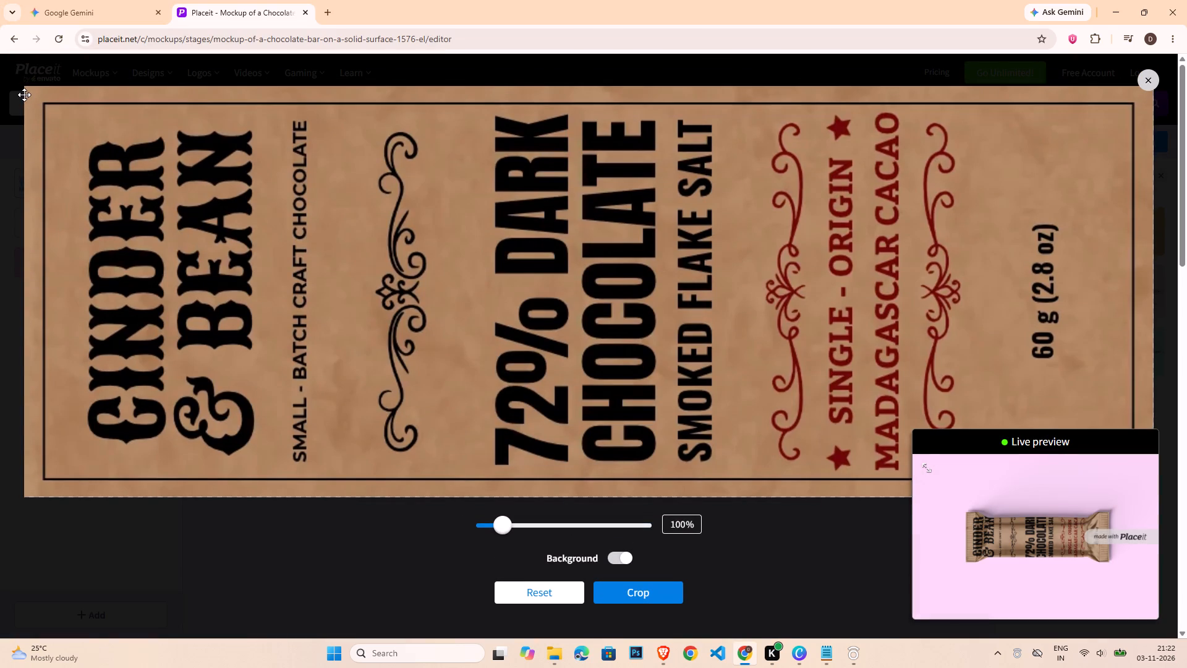
pyautogui.moveTo(501, 525); pyautogui.dragTo(488, 526)
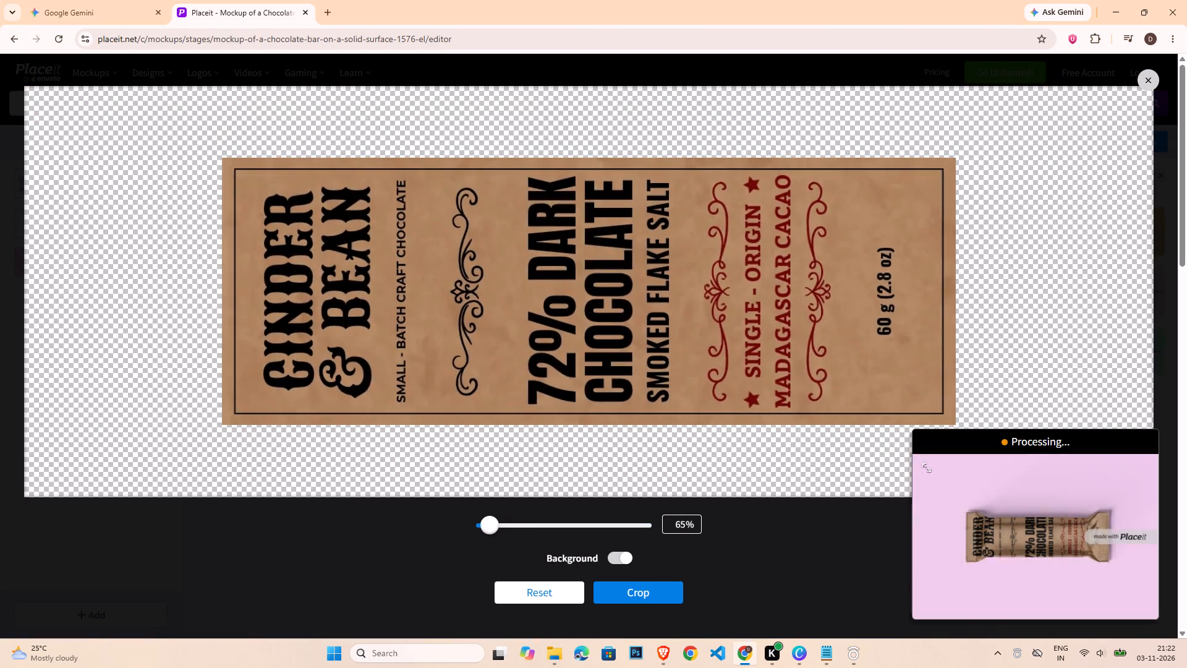